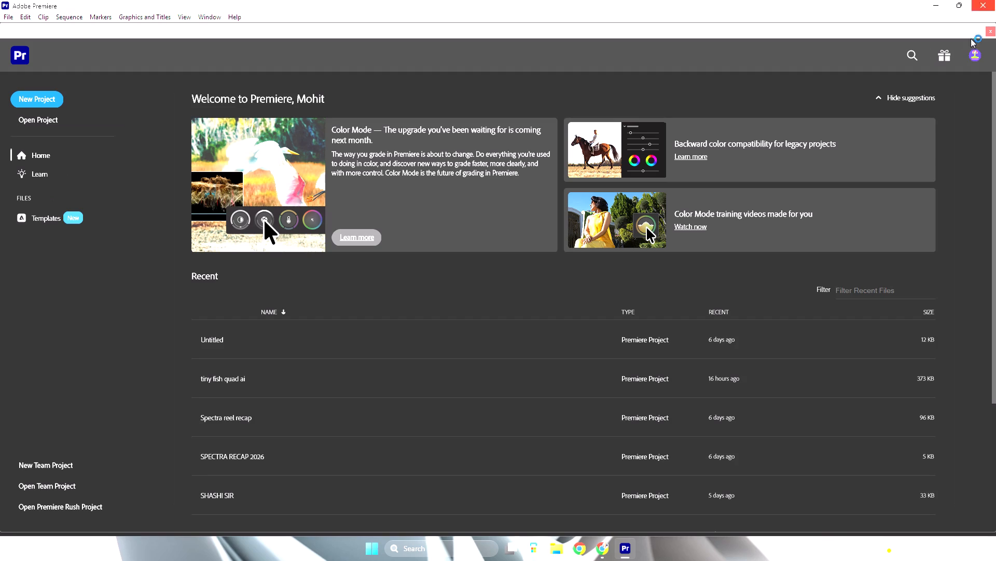
# Open the recent project "tiny fish quad ai".
pyautogui.click(282, 383)
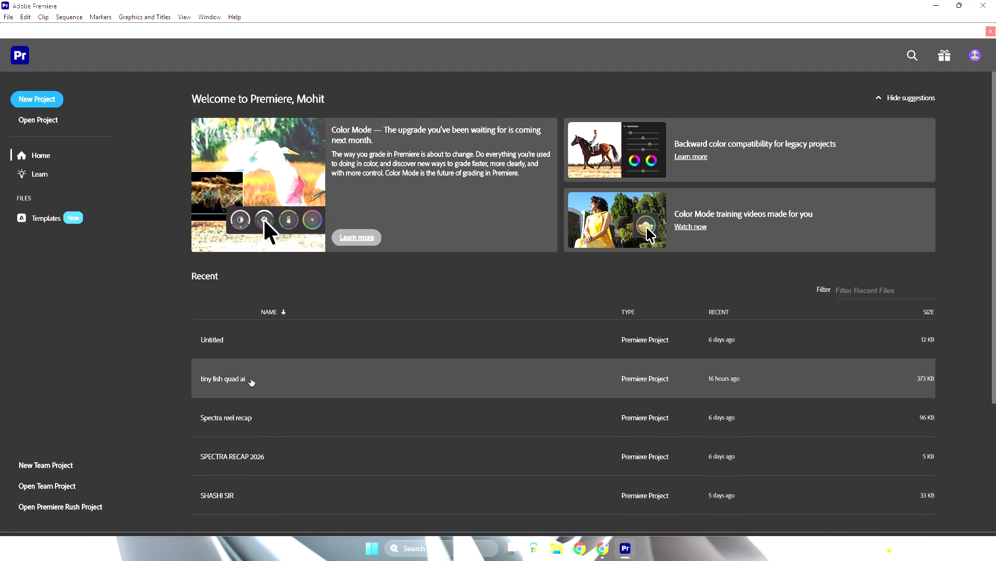
pyautogui.click(251, 379)
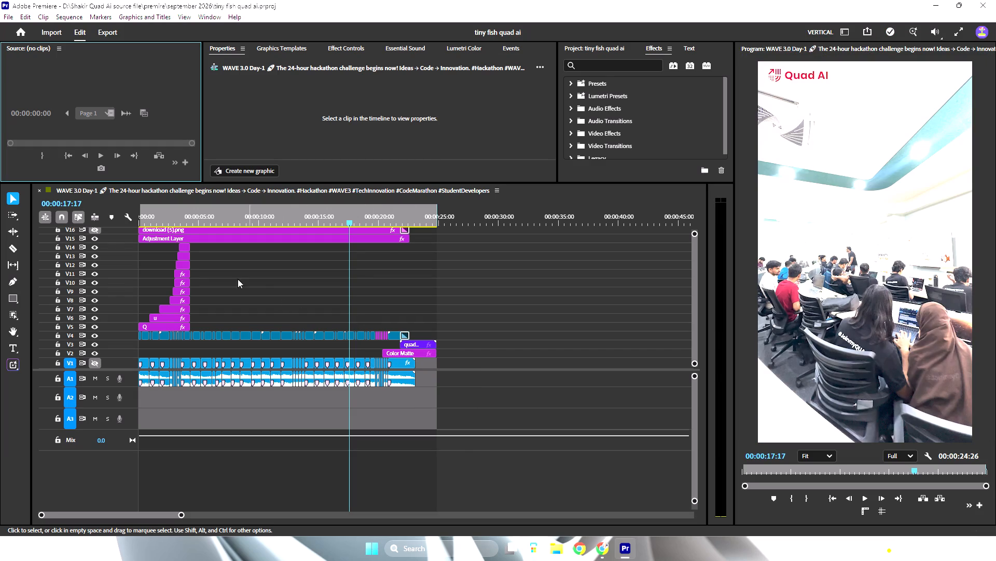
# Change the text of the "Ai" title clip on track V9 to "AI".
pyautogui.scroll(17, 261, 256)
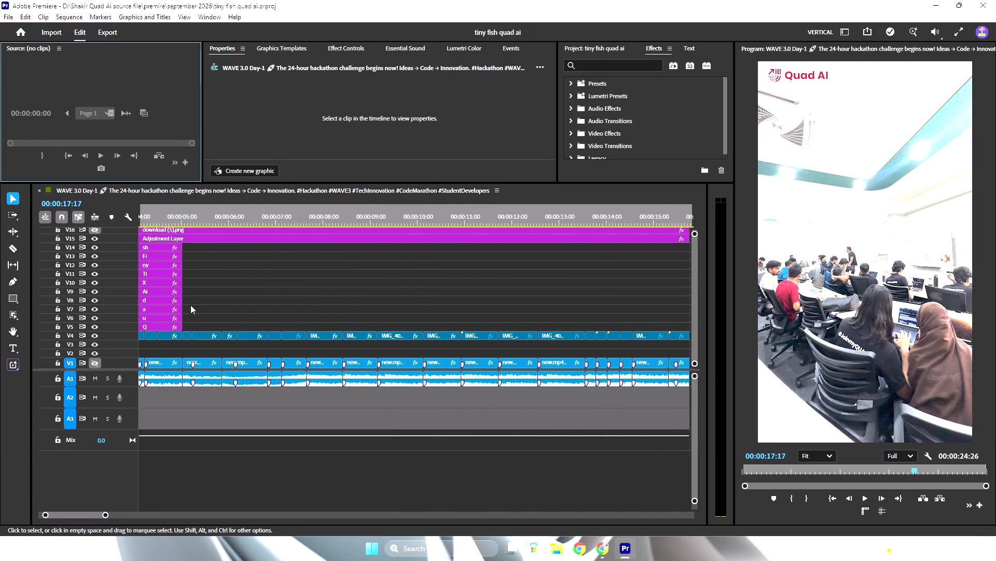
pyautogui.scroll(20, 190, 305)
pyautogui.scroll(5, 190, 305)
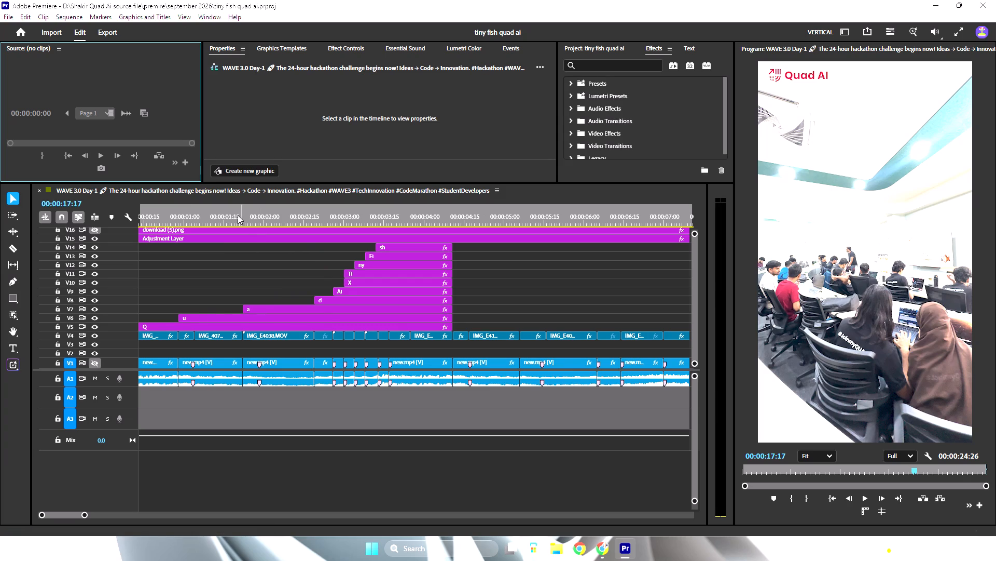
pyautogui.moveTo(238, 215); pyautogui.dragTo(280, 219)
pyautogui.click(274, 306)
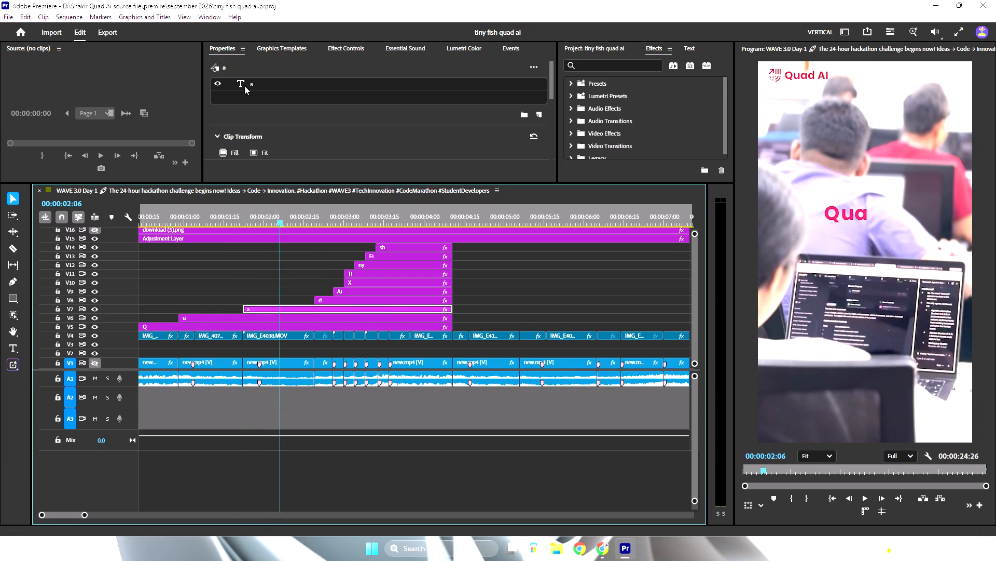
pyautogui.moveTo(281, 224); pyautogui.dragTo(305, 223)
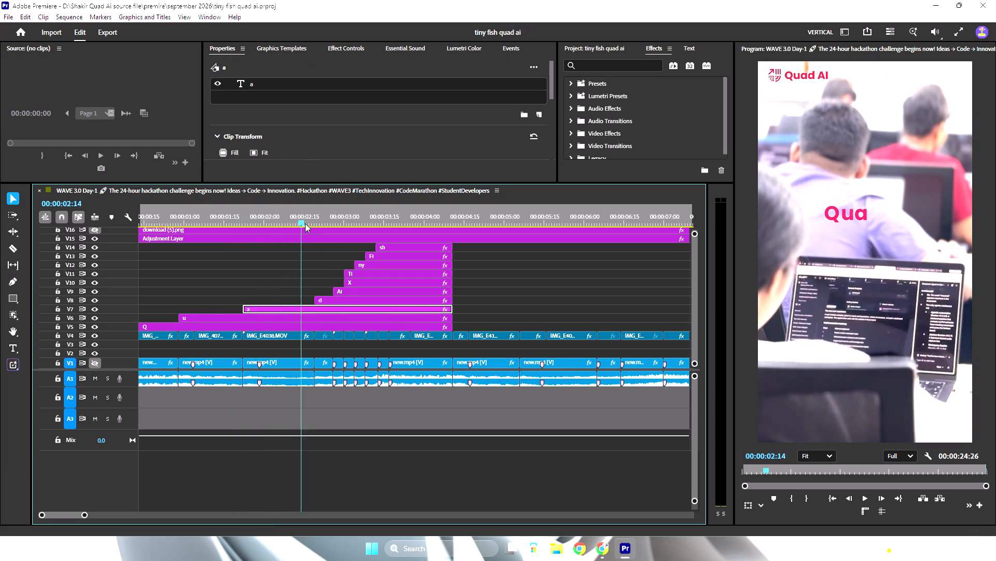
pyautogui.moveTo(305, 223); pyautogui.dragTo(344, 224)
pyautogui.click(352, 295)
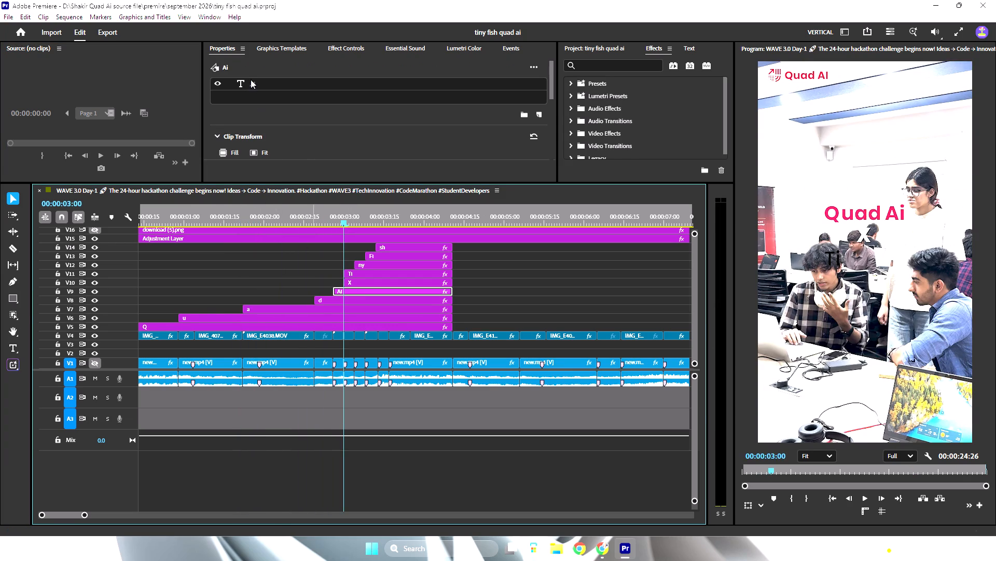
pyautogui.doubleClick(251, 79)
pyautogui.write('AI')
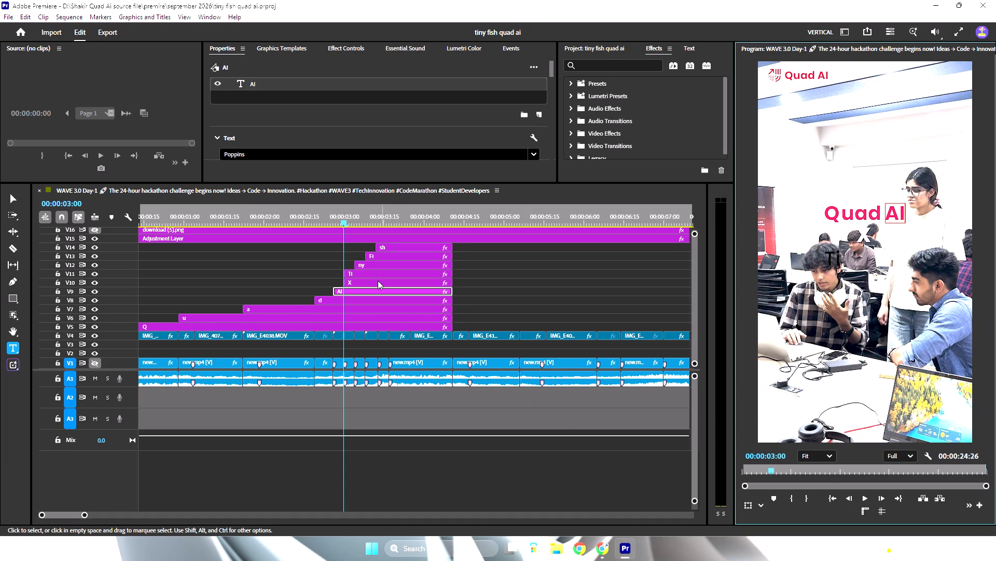
# Delete the four "Ti", "ny", "Fi" and "sh" title clips on tracks V11 to V14.
pyautogui.keyDown('alt'); pyautogui.scroll(-4, 377, 279); pyautogui.keyUp('alt')
pyautogui.moveTo(385, 247); pyautogui.dragTo(344, 277)
pyautogui.press('Delete')
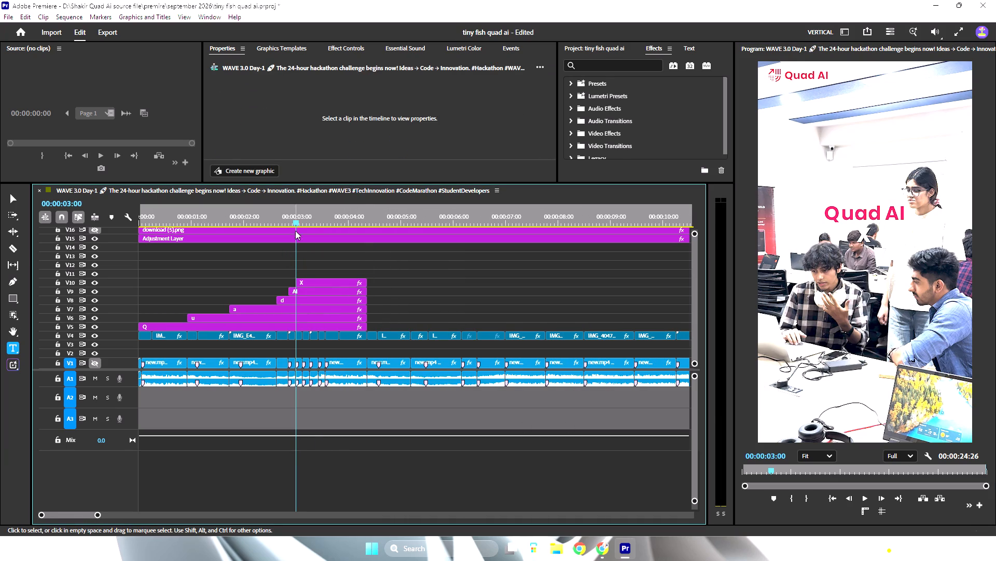
# Add download (5).png from the Downloads folder to track V11 at 00:00:03:00 and trim its end to match the title clips below.
pyautogui.moveTo(302, 216); pyautogui.dragTo(319, 218)
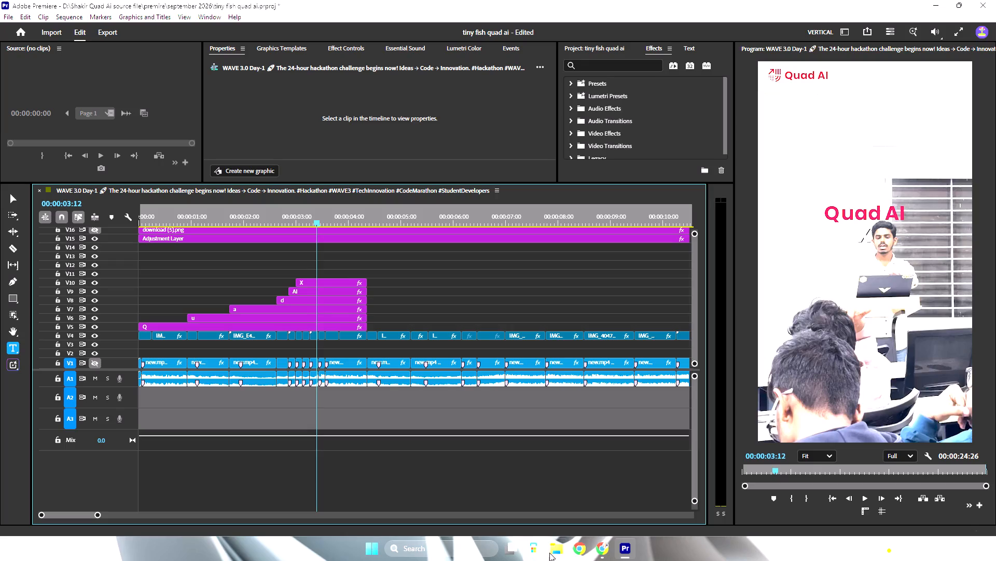
pyautogui.click(554, 547)
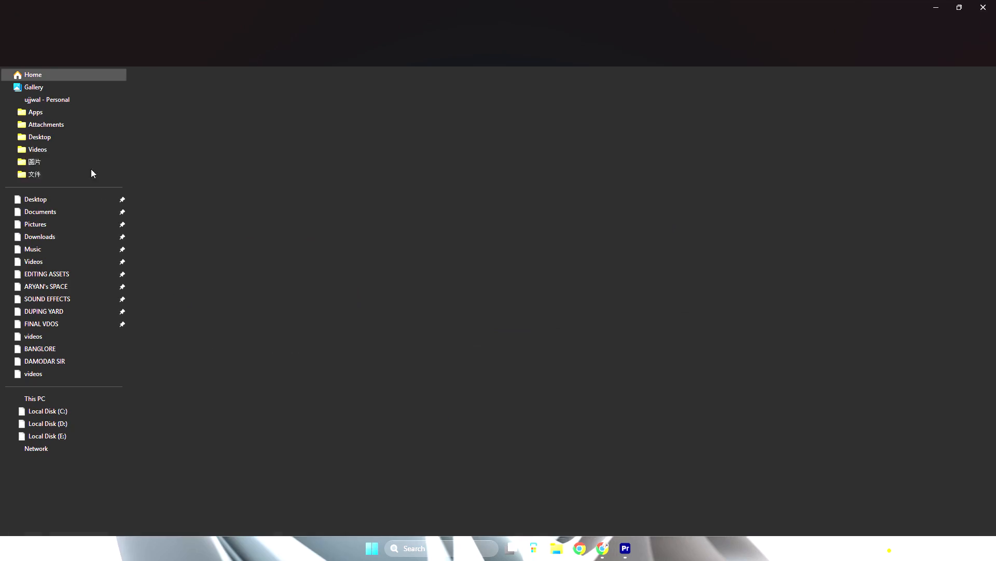
pyautogui.click(48, 236)
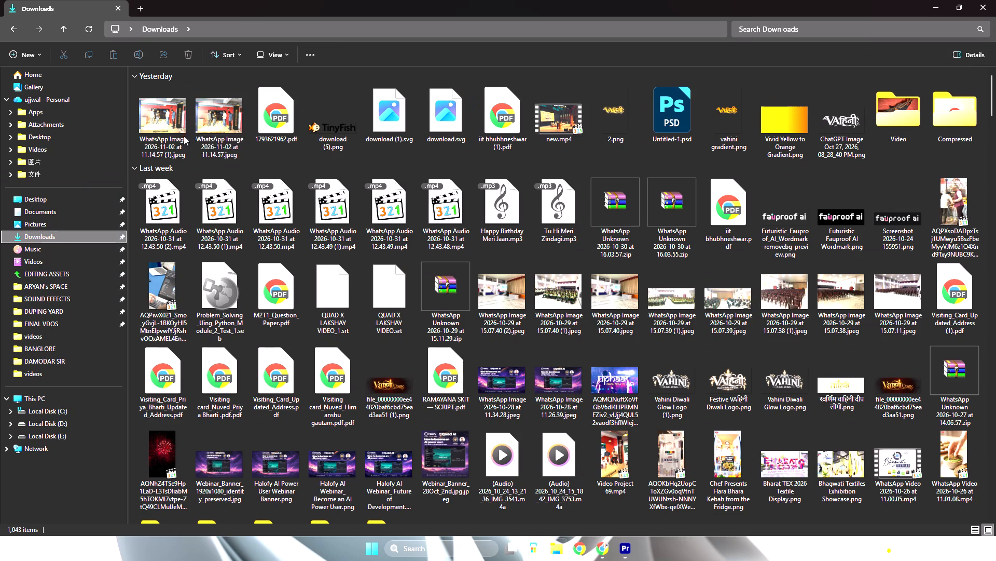
pyautogui.click(329, 136)
pyautogui.moveTo(327, 112); pyautogui.dragTo(415, 226)
pyautogui.hotkey('alt', 'Tab')
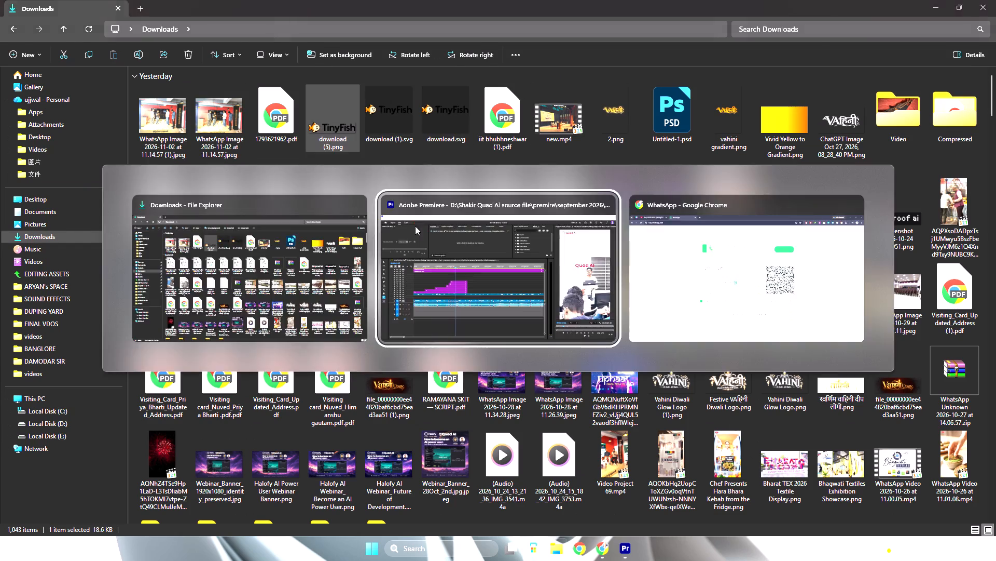
pyautogui.moveTo(415, 226); pyautogui.dragTo(296, 270)
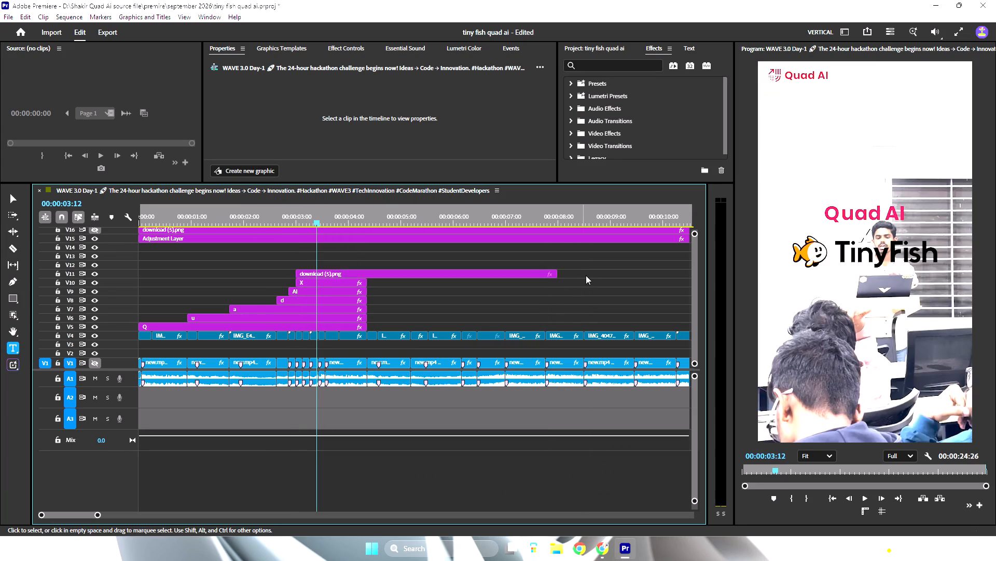
pyautogui.moveTo(560, 274); pyautogui.dragTo(367, 278)
# With the preview guides shown, scale the TinyFish logo on V11 to 48% and set its vertical position to 985.
pyautogui.keyDown('alt'); pyautogui.scroll(2, 344, 276); pyautogui.keyUp('alt')
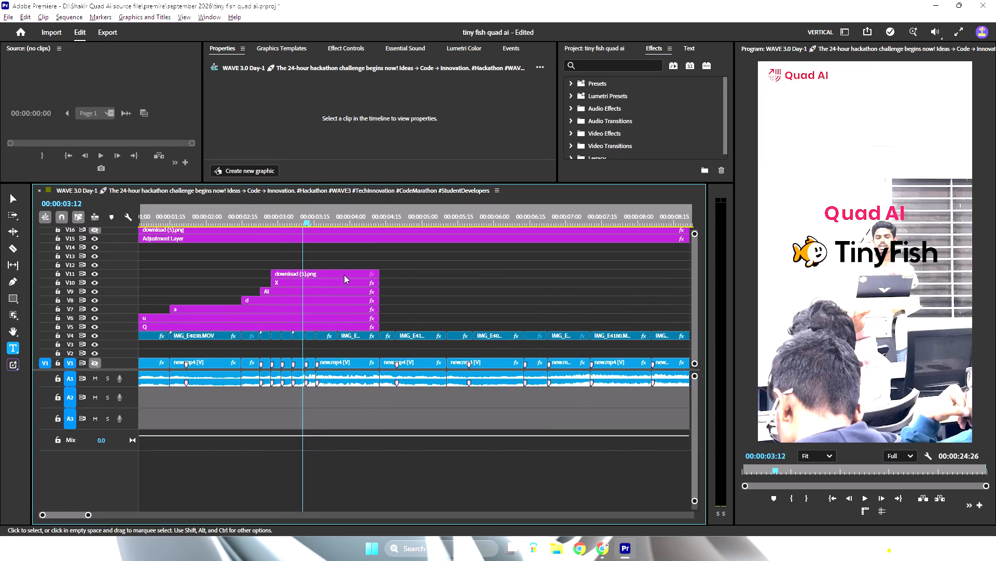
pyautogui.keyDown('alt'); pyautogui.scroll(10, 344, 275); pyautogui.keyUp('alt')
pyautogui.click(306, 272)
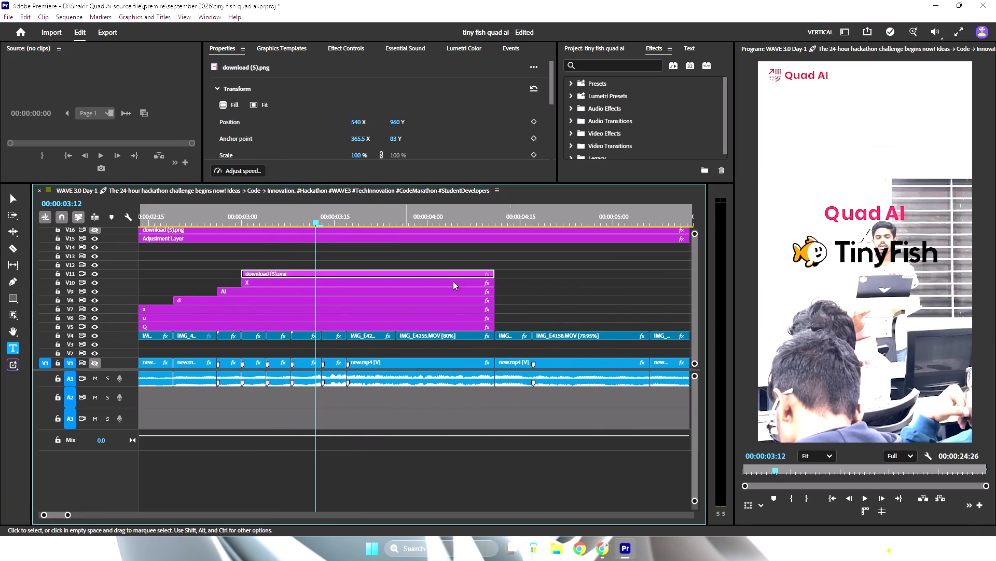
pyautogui.click(884, 513)
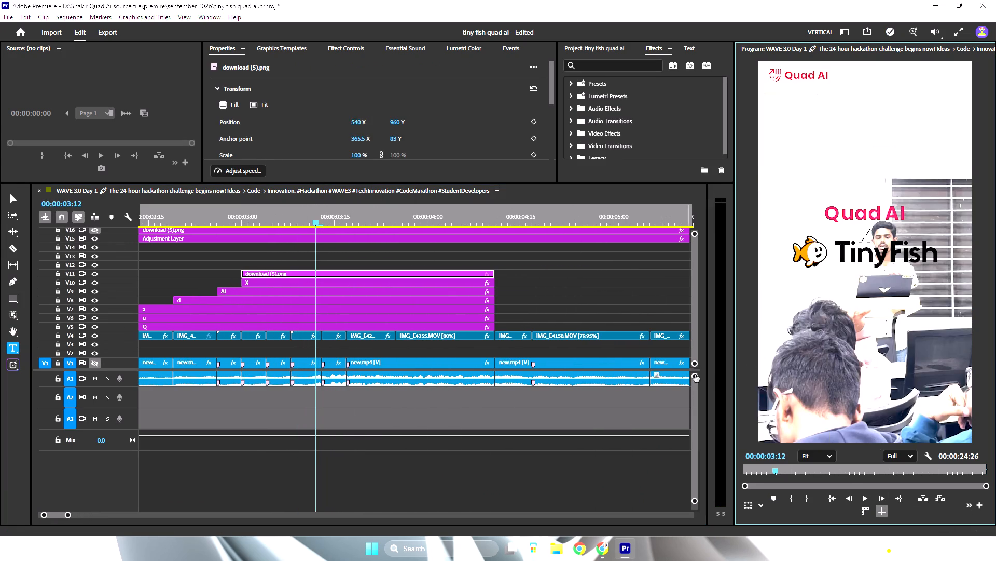
pyautogui.moveTo(313, 221); pyautogui.dragTo(388, 229)
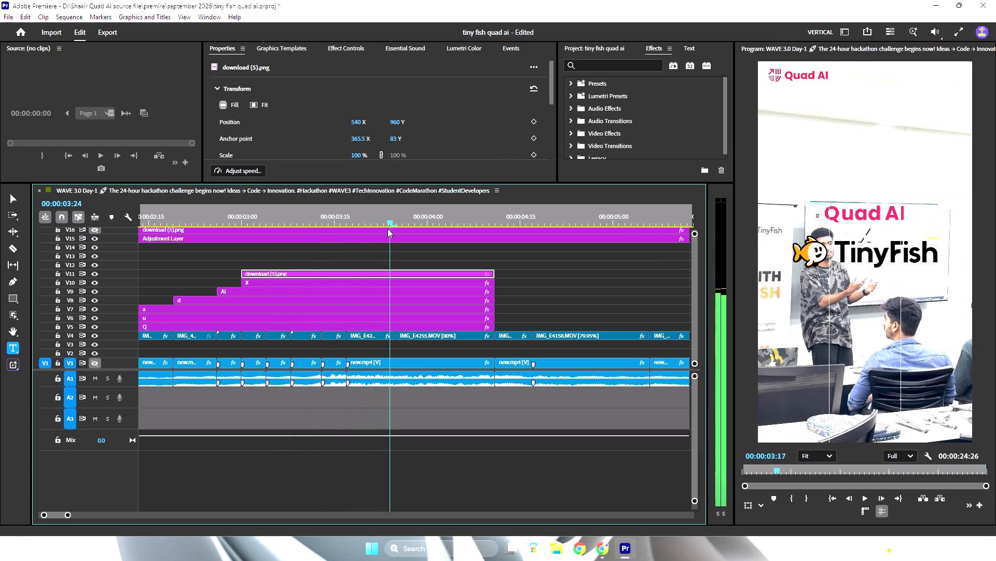
pyautogui.moveTo(388, 229); pyautogui.dragTo(375, 229)
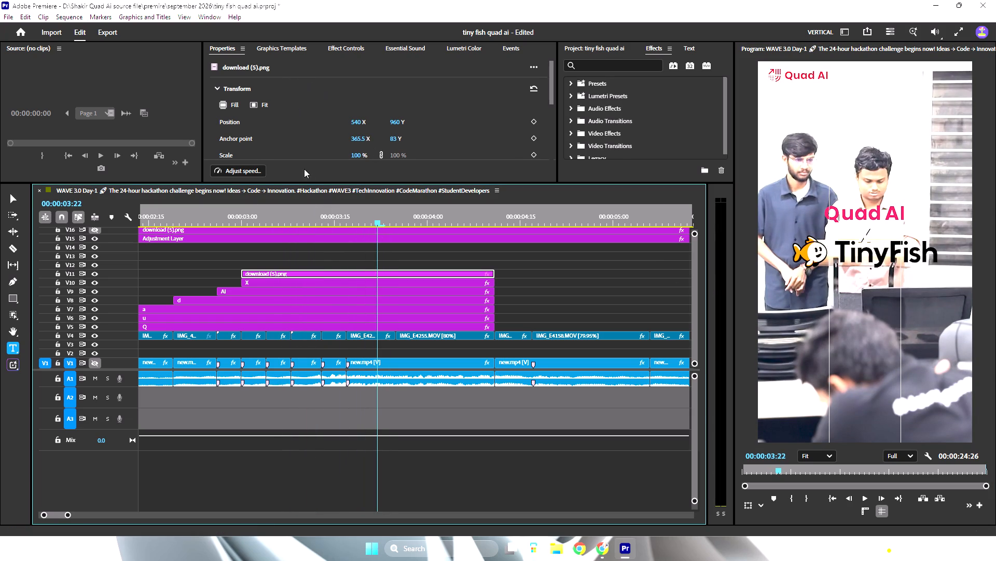
pyautogui.moveTo(354, 153); pyautogui.dragTo(328, 153)
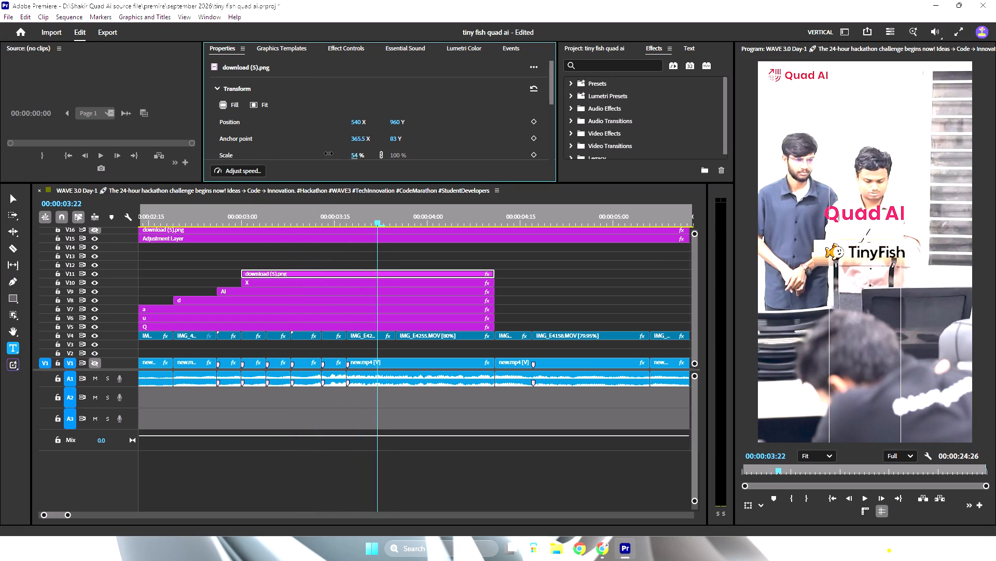
pyautogui.moveTo(328, 153); pyautogui.dragTo(325, 153)
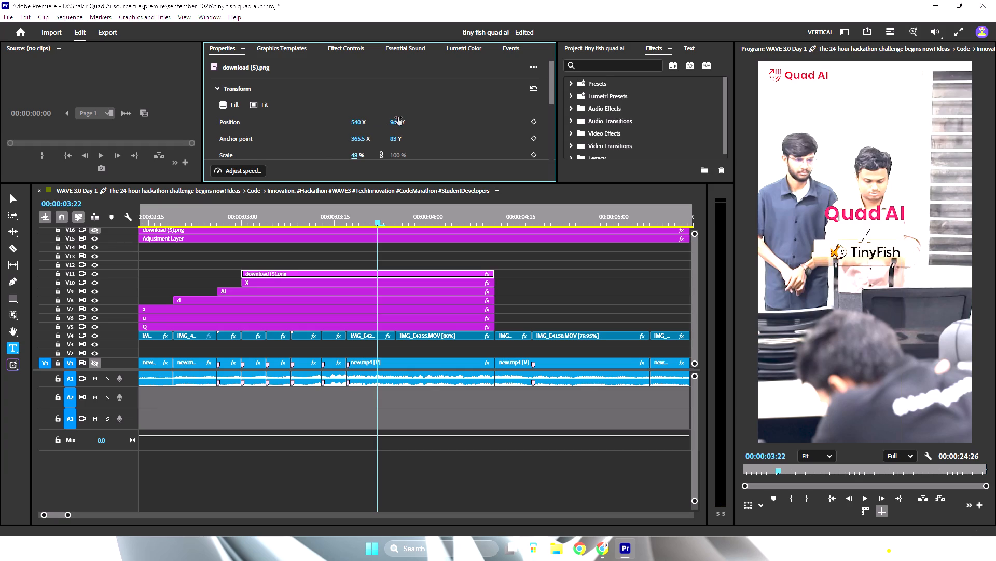
pyautogui.moveTo(396, 123); pyautogui.dragTo(414, 127)
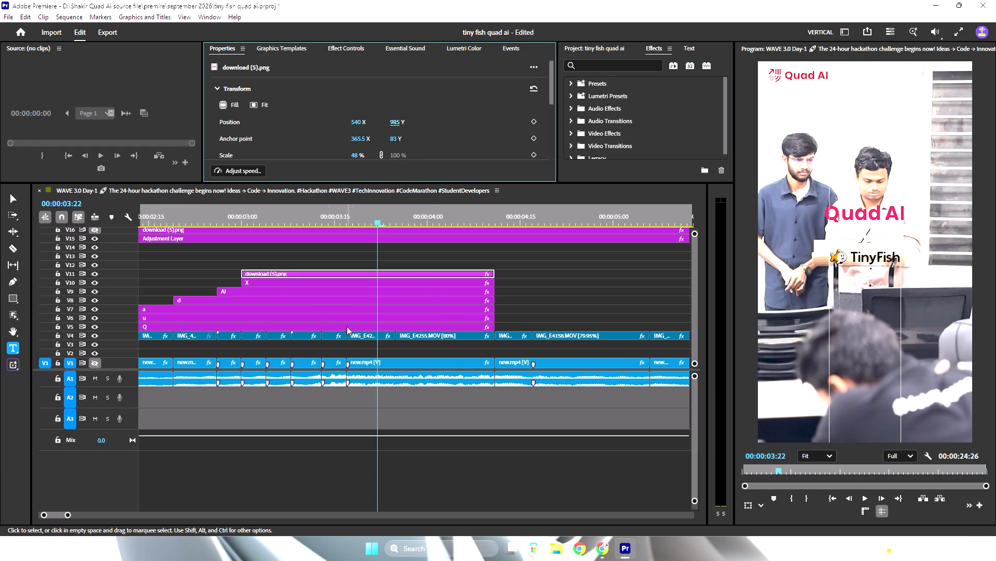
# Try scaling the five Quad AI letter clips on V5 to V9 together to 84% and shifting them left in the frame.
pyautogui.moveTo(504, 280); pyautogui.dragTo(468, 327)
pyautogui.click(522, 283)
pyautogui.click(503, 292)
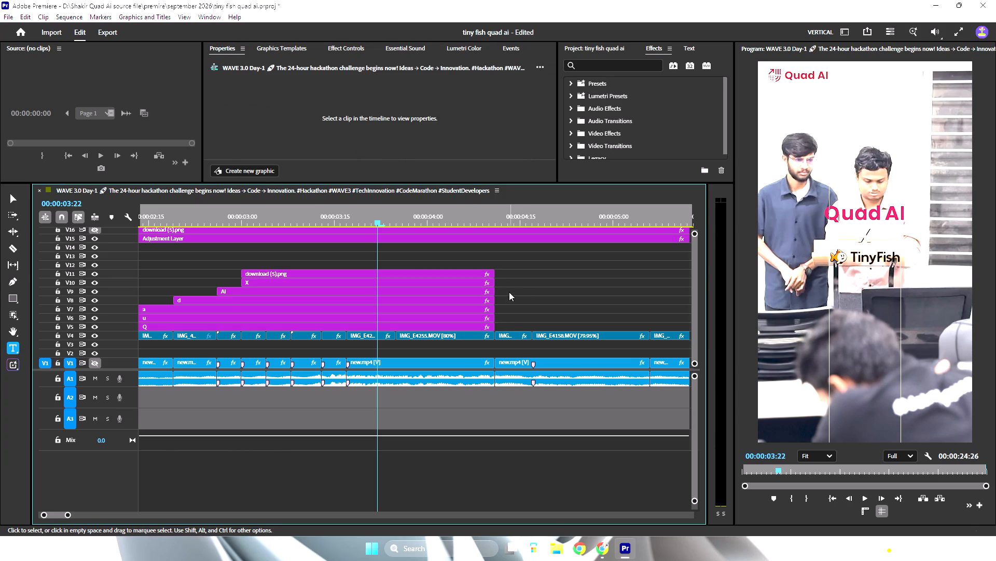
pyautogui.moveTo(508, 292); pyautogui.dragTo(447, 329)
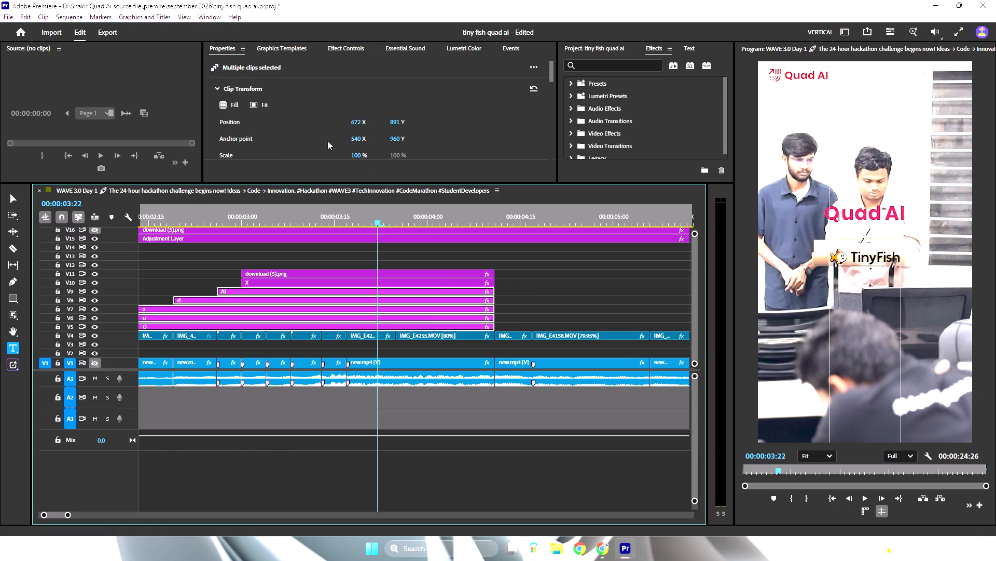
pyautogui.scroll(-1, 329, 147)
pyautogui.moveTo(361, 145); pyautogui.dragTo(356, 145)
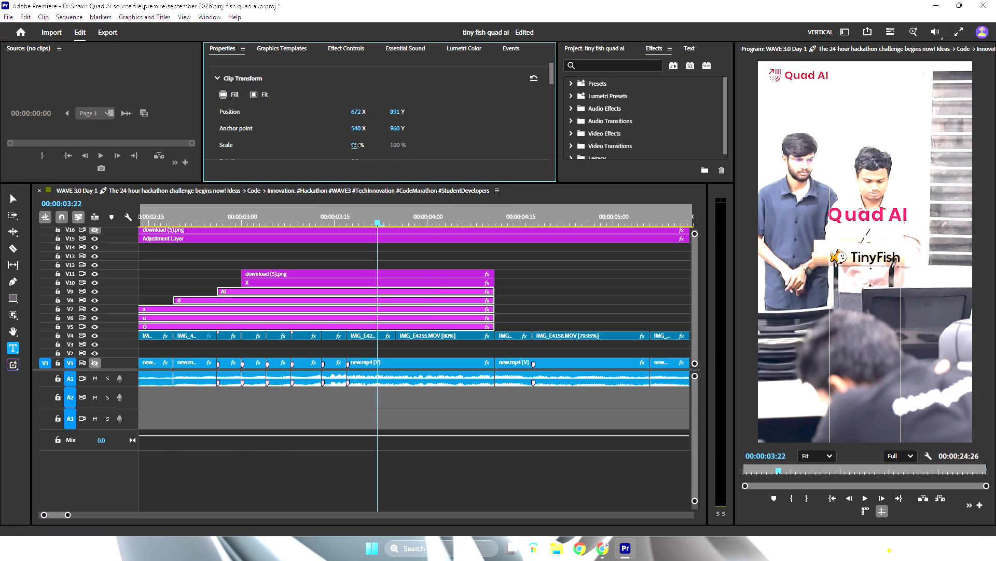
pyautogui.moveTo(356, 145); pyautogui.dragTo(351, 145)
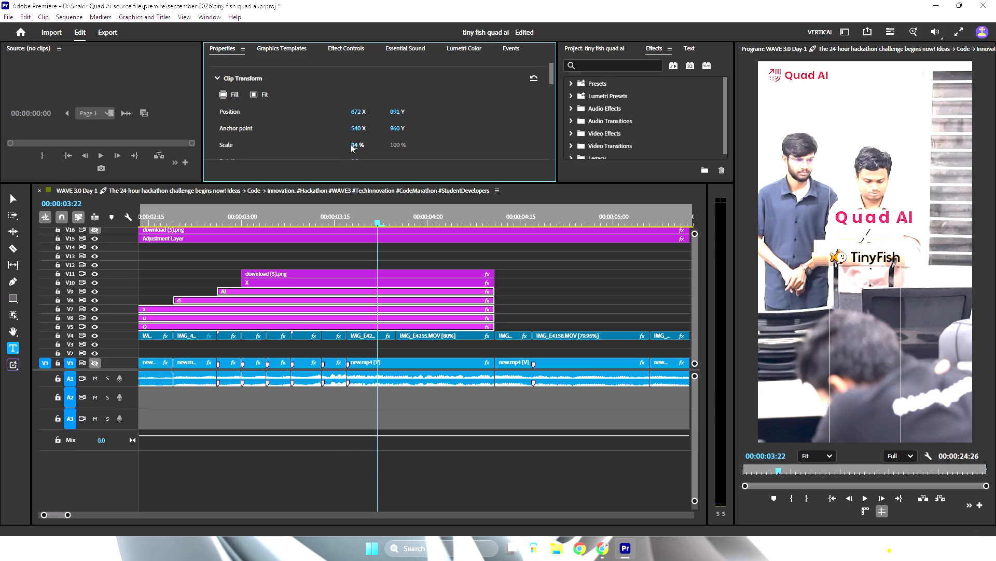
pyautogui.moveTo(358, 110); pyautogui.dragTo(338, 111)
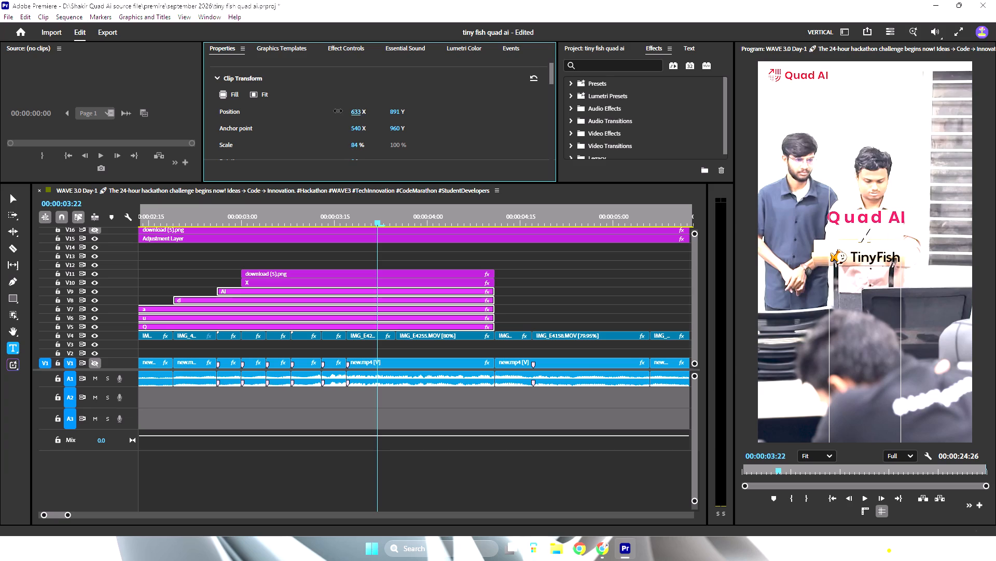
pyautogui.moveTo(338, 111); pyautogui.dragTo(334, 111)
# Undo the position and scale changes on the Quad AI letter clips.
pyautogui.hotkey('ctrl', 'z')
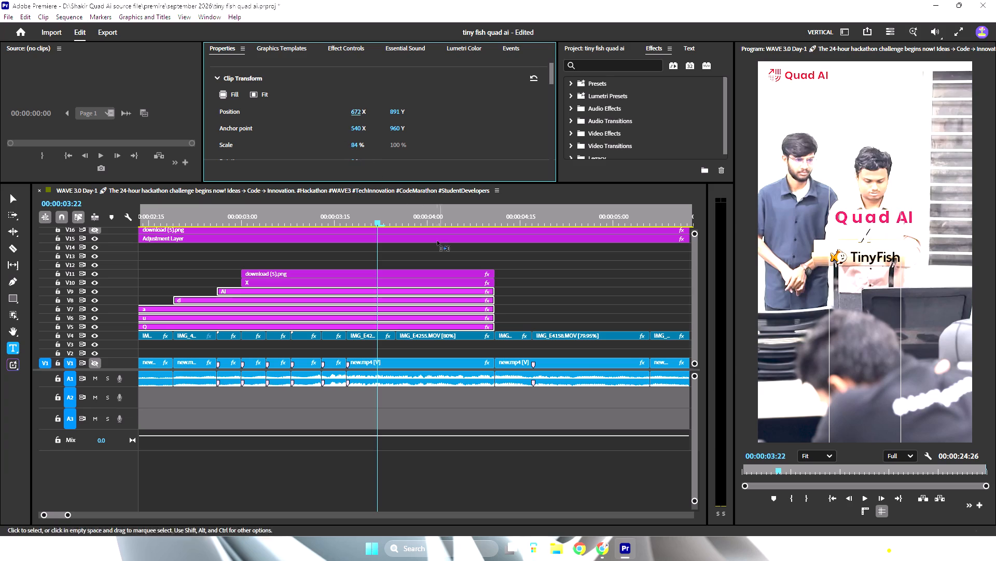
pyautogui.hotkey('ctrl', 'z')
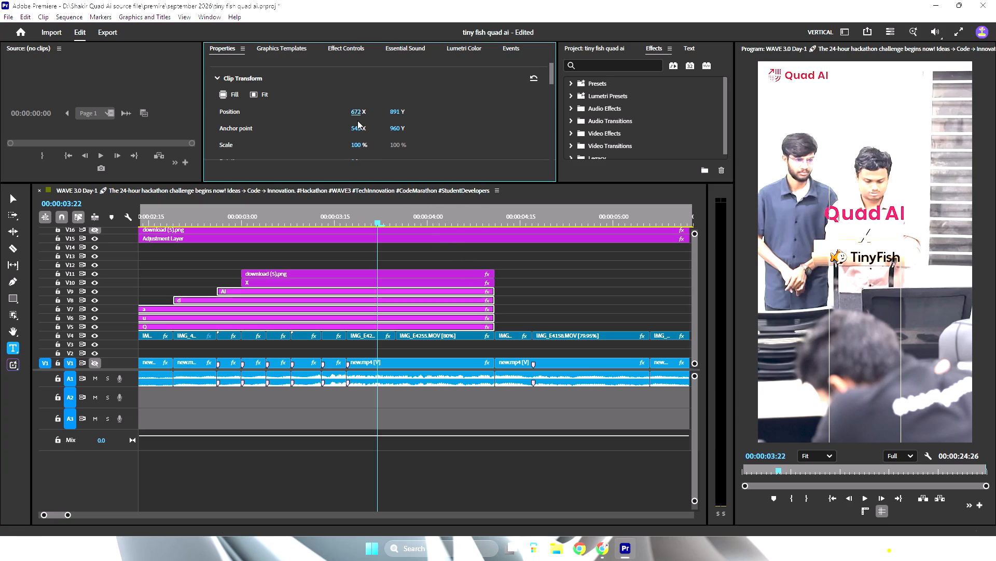
# Nest the five selected Quad AI letter clips on V5 to V9 into one sequence with the default name.
pyautogui.scroll(4, 392, 317)
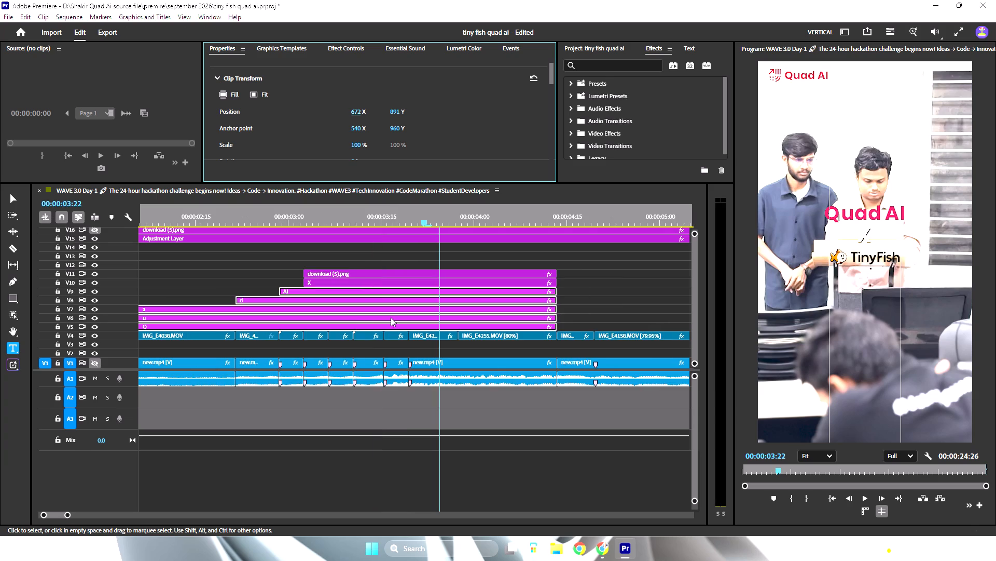
pyautogui.scroll(5, 391, 317)
pyautogui.rightClick(364, 316)
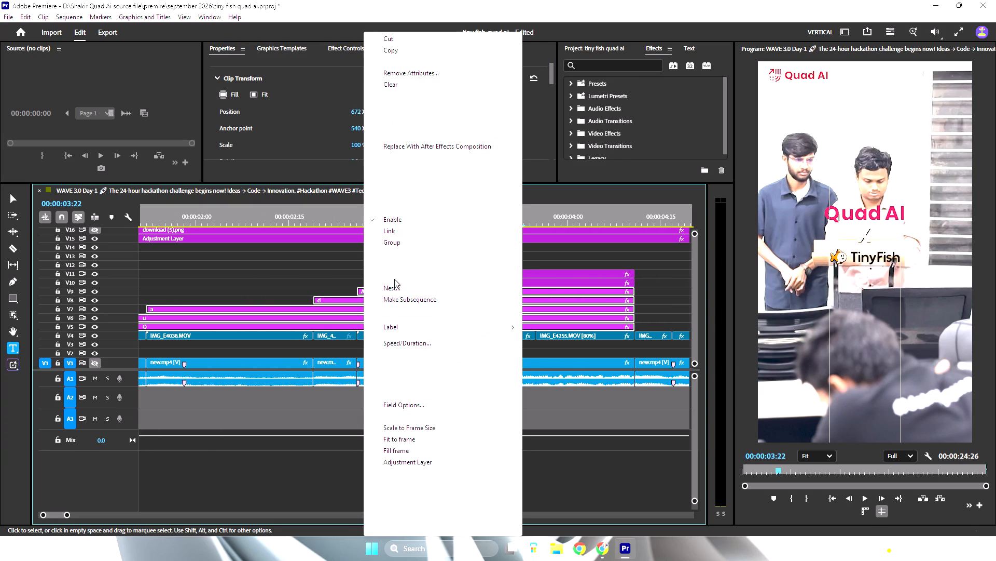
pyautogui.click(395, 294)
pyautogui.rightClick(391, 297)
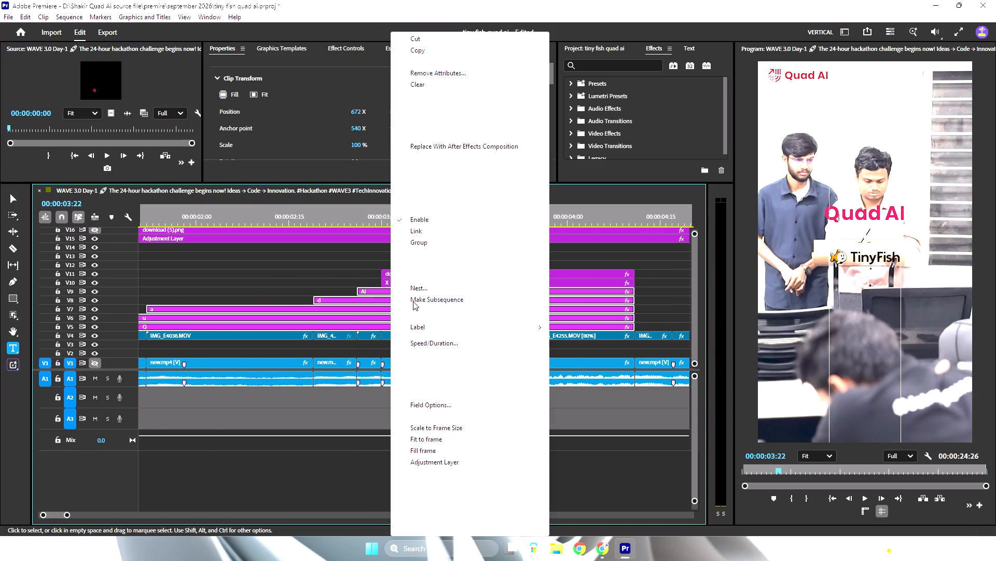
pyautogui.click(419, 289)
pyautogui.click(513, 285)
# Scale the nested Quad AI sequence on V5 to 89% and set its vertical position to 927.
pyautogui.click(363, 327)
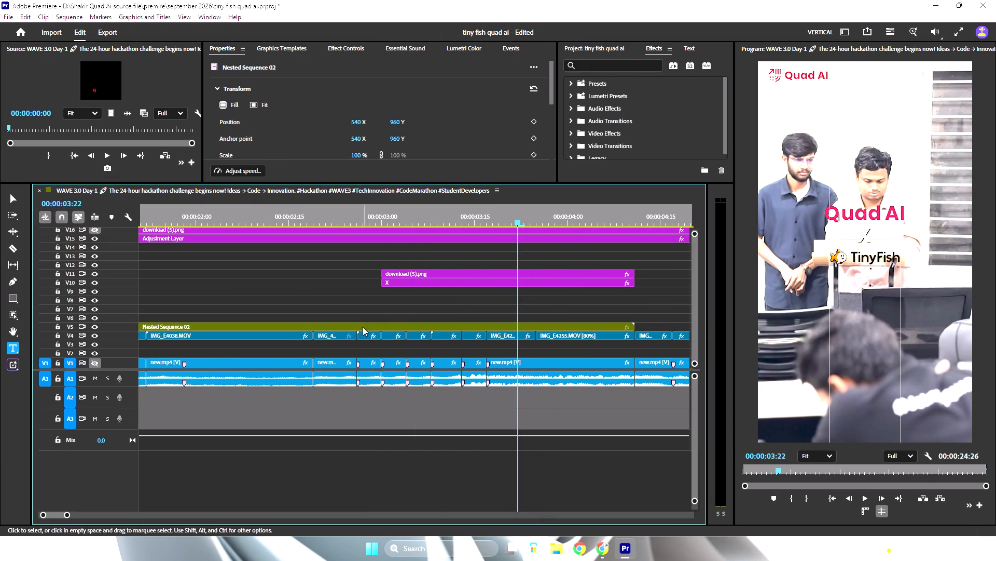
pyautogui.scroll(-1, 347, 140)
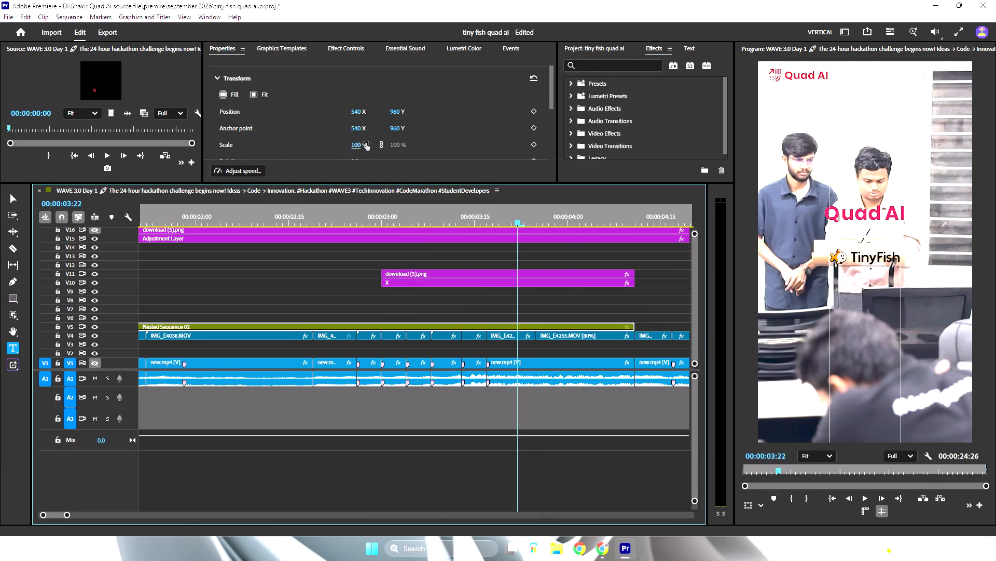
pyautogui.moveTo(359, 143); pyautogui.dragTo(350, 142)
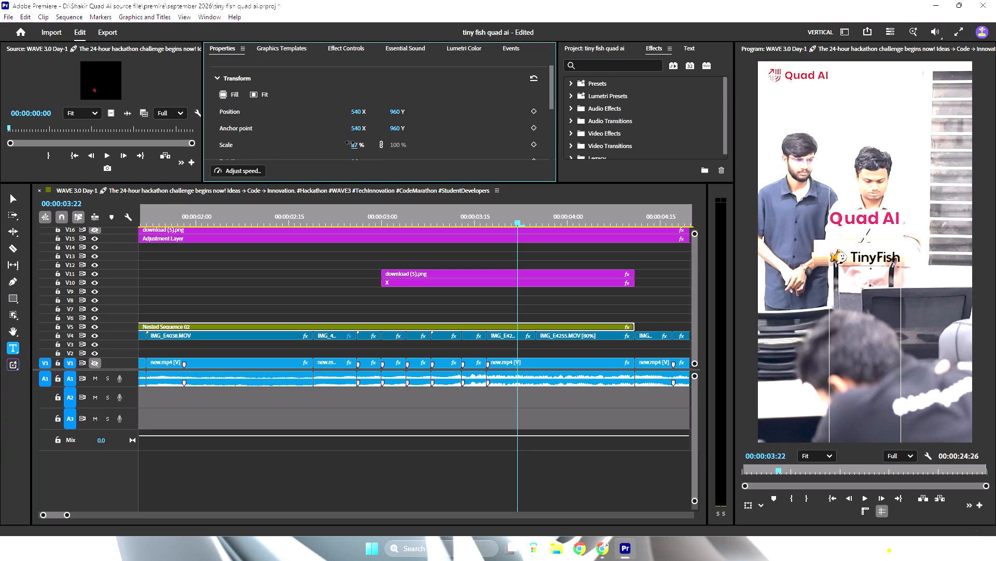
pyautogui.moveTo(350, 142); pyautogui.dragTo(350, 142)
pyautogui.moveTo(399, 106); pyautogui.dragTo(384, 110)
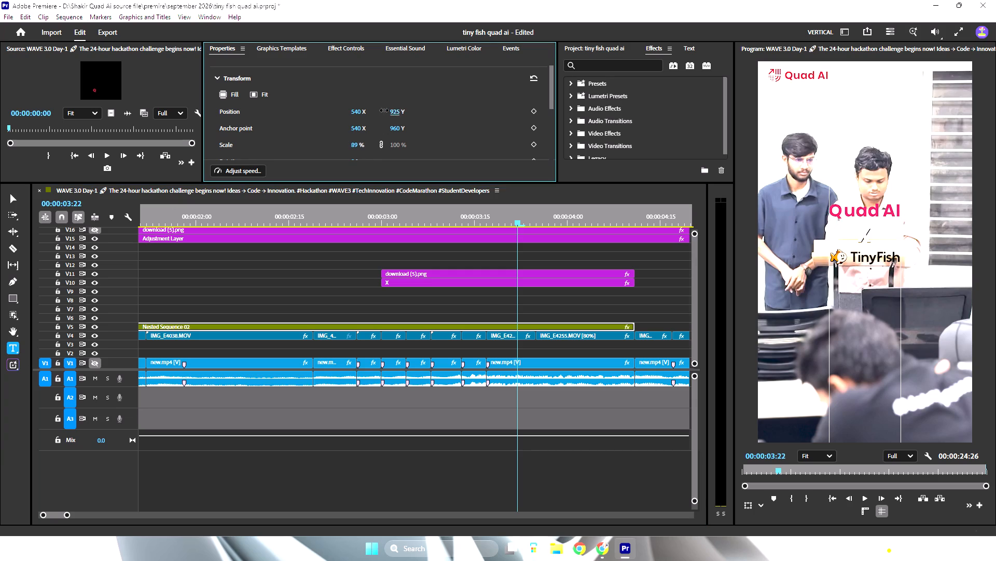
pyautogui.moveTo(384, 110); pyautogui.dragTo(386, 111)
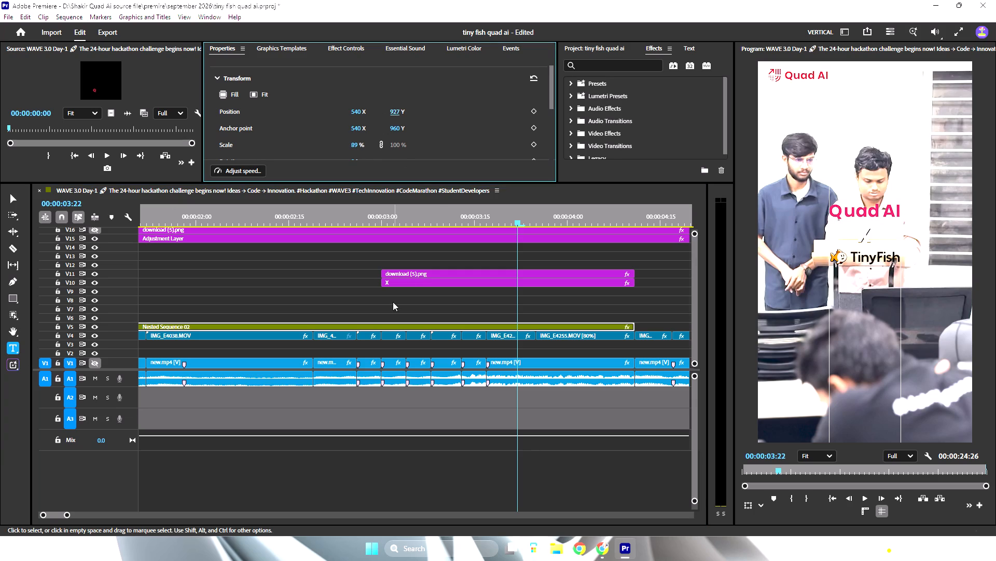
# Move the X title and the TinyFish logo clip above it down together onto V6 and V7, directly above the nested sequence.
pyautogui.click(412, 277)
pyautogui.click(405, 285)
pyautogui.moveTo(349, 253); pyautogui.dragTo(412, 280)
pyautogui.moveTo(409, 280); pyautogui.dragTo(408, 317)
pyautogui.click(346, 286)
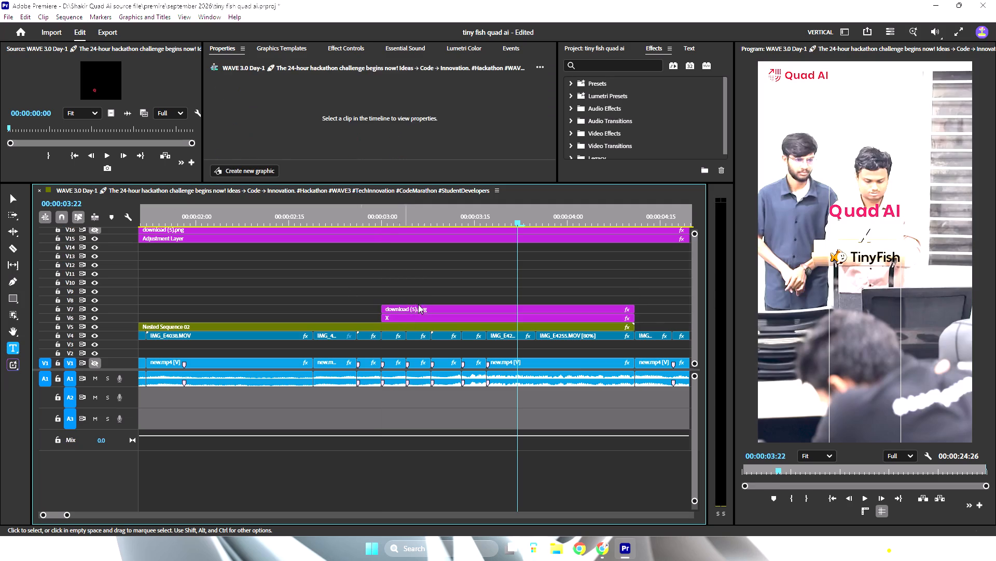
# Duplicate the TinyFish logo clip onto V8, V9 and V10, staggering their starts at successive cuts, about 00:00:03:04, 03:08 and 03:13.
pyautogui.click(424, 306)
pyautogui.keyDown('alt'); pyautogui.click(436, 305); pyautogui.keyUp('alt')
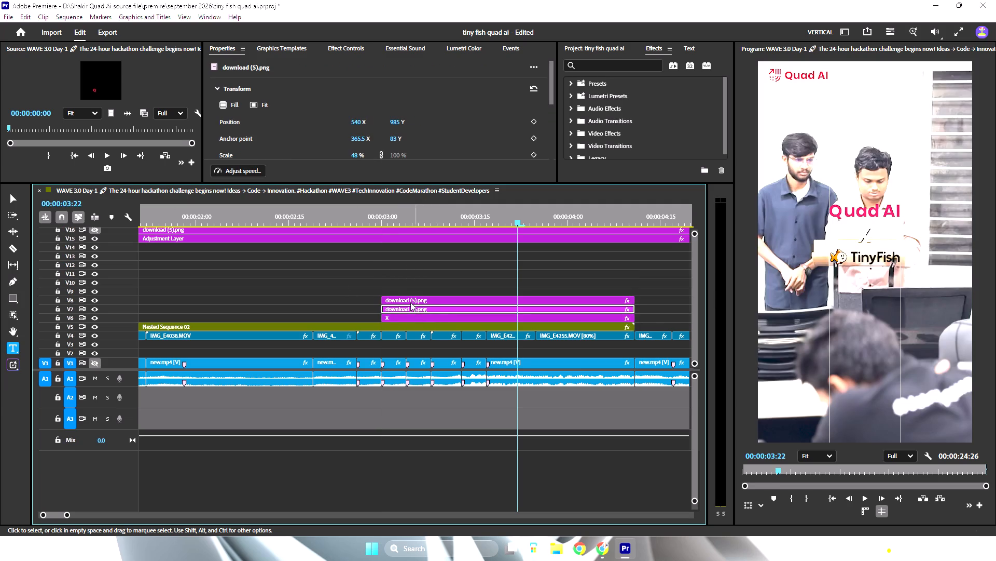
pyautogui.keyDown('alt'); pyautogui.scroll(4, 406, 317); pyautogui.keyUp('alt')
pyautogui.moveTo(403, 298); pyautogui.dragTo(440, 300)
pyautogui.keyDown('alt'); pyautogui.scroll(-2, 465, 308); pyautogui.keyUp('alt')
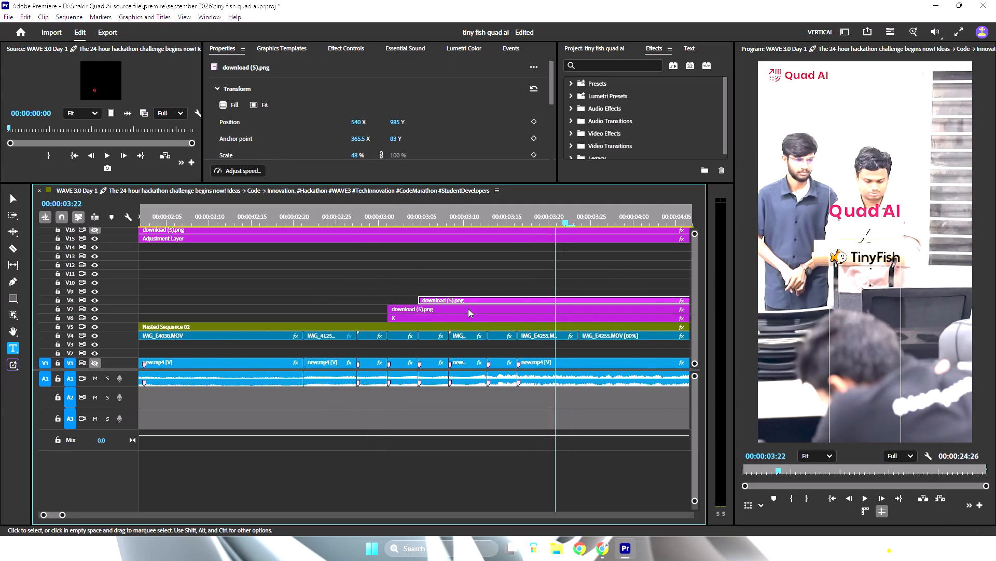
pyautogui.keyDown('alt'); pyautogui.scroll(-3, 468, 309); pyautogui.keyUp('alt')
pyautogui.keyDown('alt'); pyautogui.moveTo(454, 298); pyautogui.dragTo(458, 288); pyautogui.keyUp('alt')
pyautogui.moveTo(445, 292); pyautogui.dragTo(467, 292)
pyautogui.keyDown('alt'); pyautogui.moveTo(484, 290); pyautogui.dragTo(484, 279); pyautogui.keyUp('alt')
pyautogui.moveTo(478, 283); pyautogui.dragTo(505, 284)
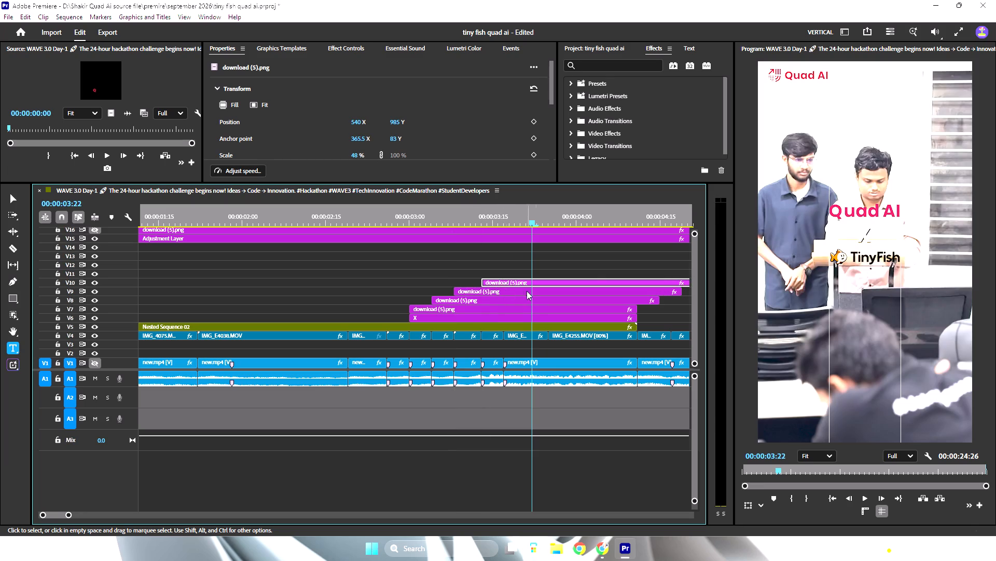
# Trim the ends of the logo copies on V10, V9 and V8 to match the end of the X title and nested sequence.
pyautogui.scroll(-6, 597, 278)
pyautogui.scroll(-11, 475, 485)
pyautogui.moveTo(70, 514); pyautogui.dragTo(129, 519)
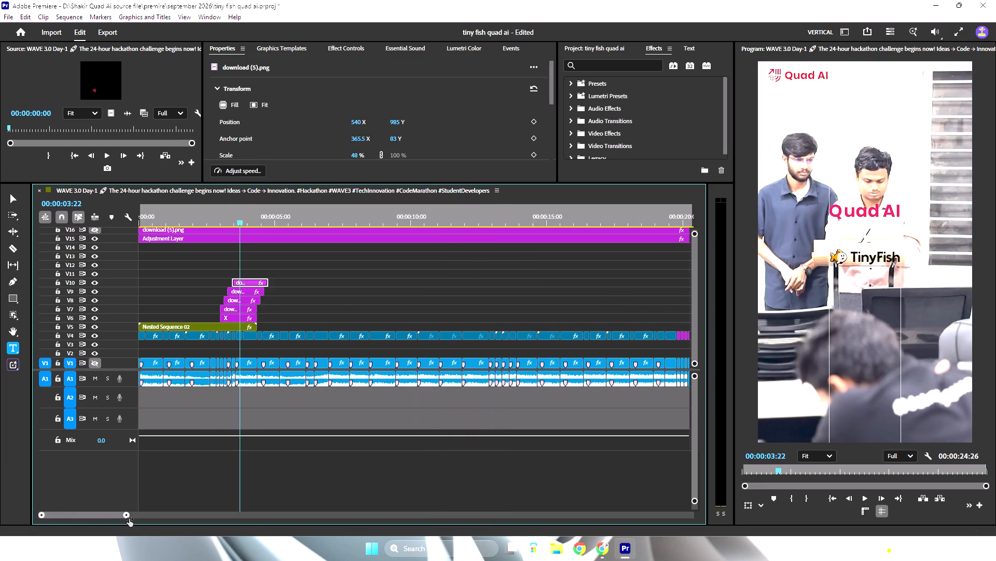
pyautogui.moveTo(129, 519); pyautogui.dragTo(81, 516)
pyautogui.moveTo(525, 281); pyautogui.dragTo(486, 281)
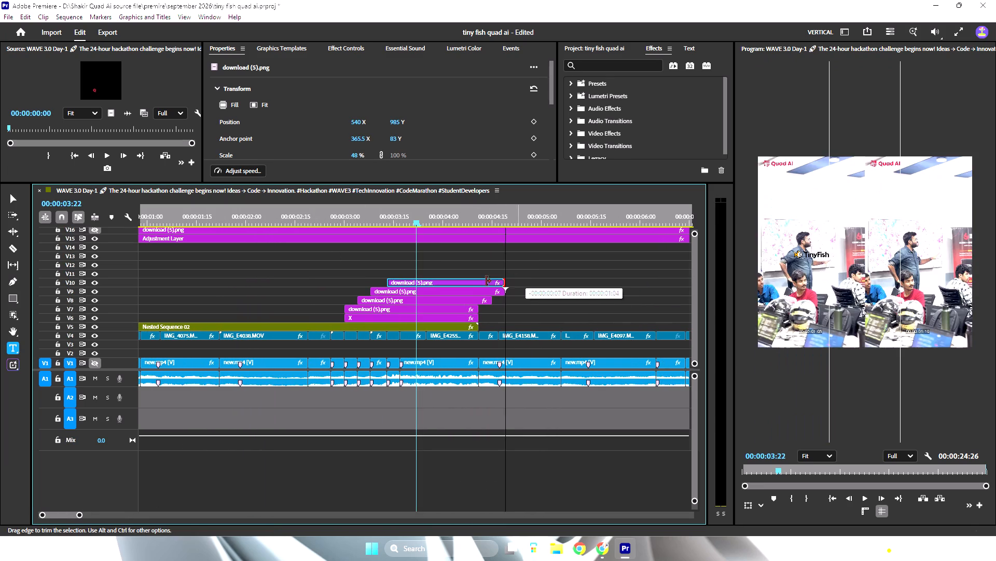
pyautogui.moveTo(486, 281); pyautogui.dragTo(480, 282)
pyautogui.moveTo(505, 289); pyautogui.dragTo(481, 291)
pyautogui.moveTo(494, 298); pyautogui.dragTo(484, 299)
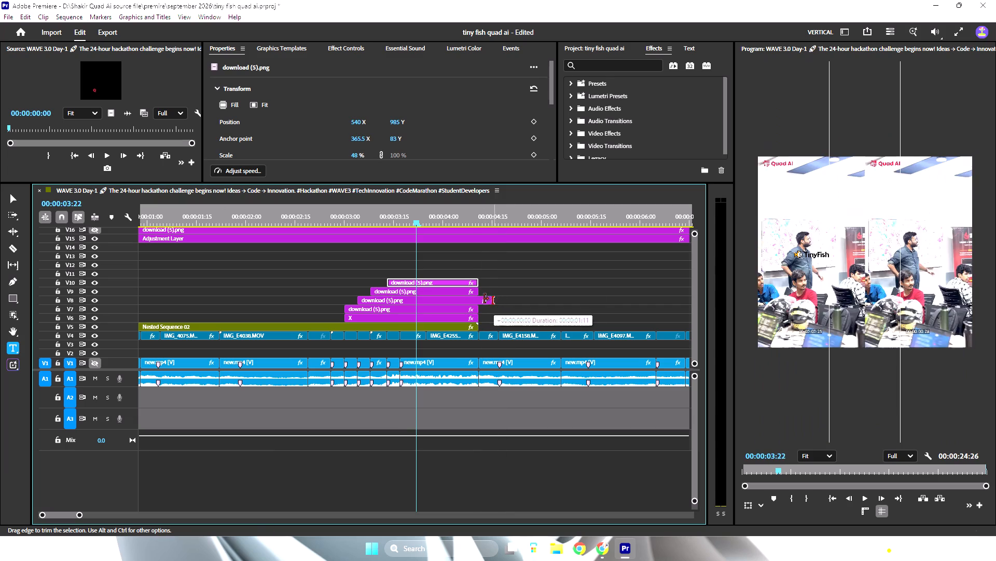
pyautogui.moveTo(484, 299); pyautogui.dragTo(479, 300)
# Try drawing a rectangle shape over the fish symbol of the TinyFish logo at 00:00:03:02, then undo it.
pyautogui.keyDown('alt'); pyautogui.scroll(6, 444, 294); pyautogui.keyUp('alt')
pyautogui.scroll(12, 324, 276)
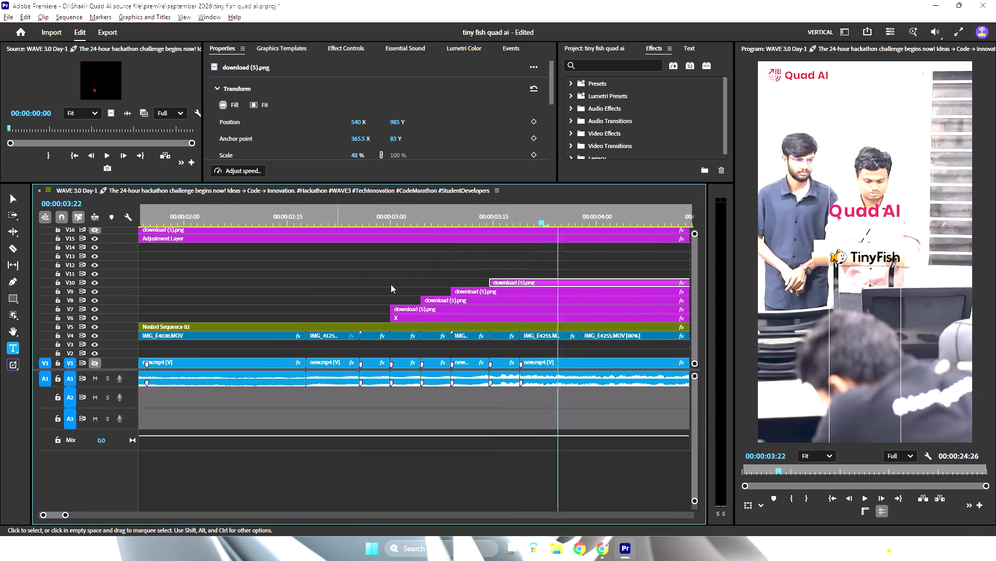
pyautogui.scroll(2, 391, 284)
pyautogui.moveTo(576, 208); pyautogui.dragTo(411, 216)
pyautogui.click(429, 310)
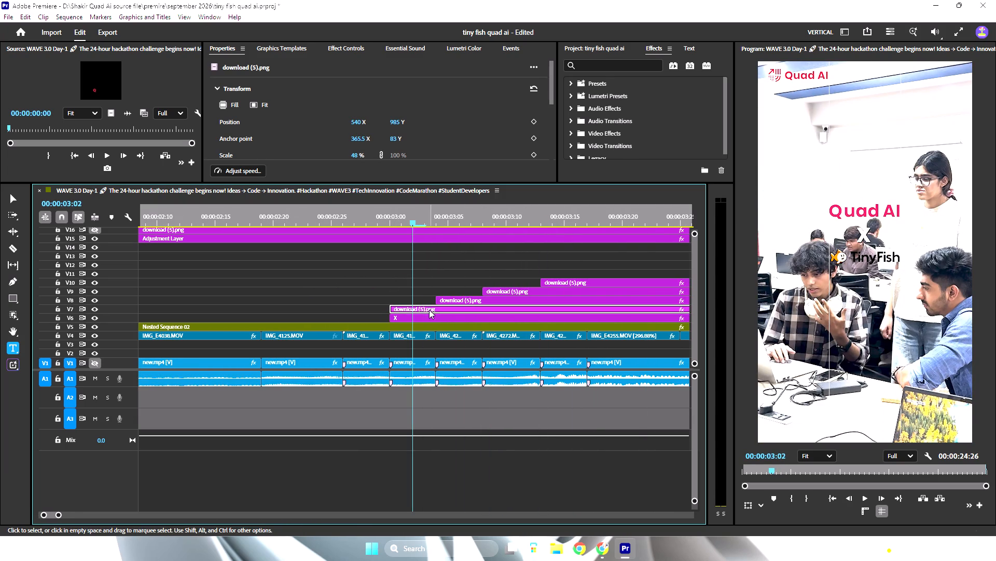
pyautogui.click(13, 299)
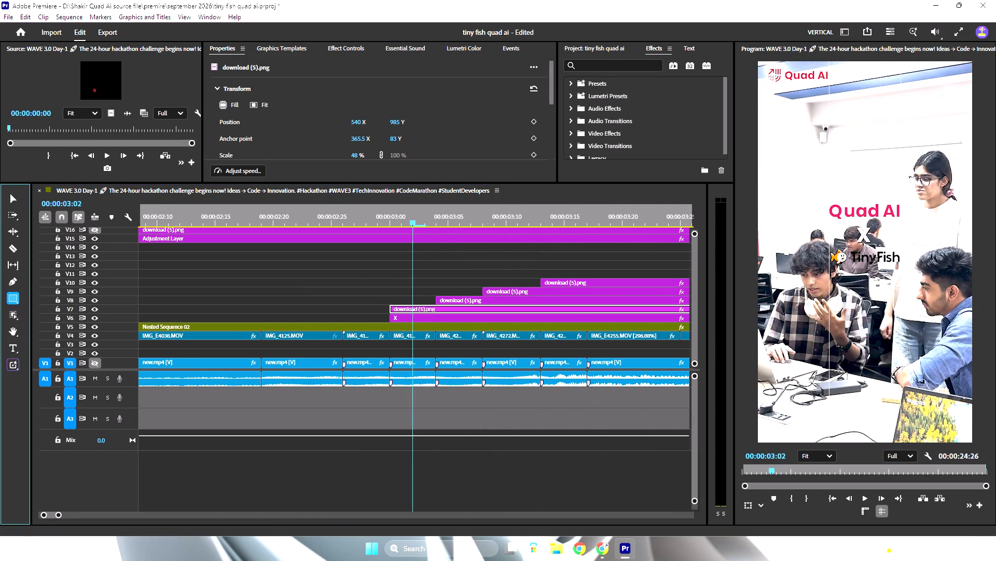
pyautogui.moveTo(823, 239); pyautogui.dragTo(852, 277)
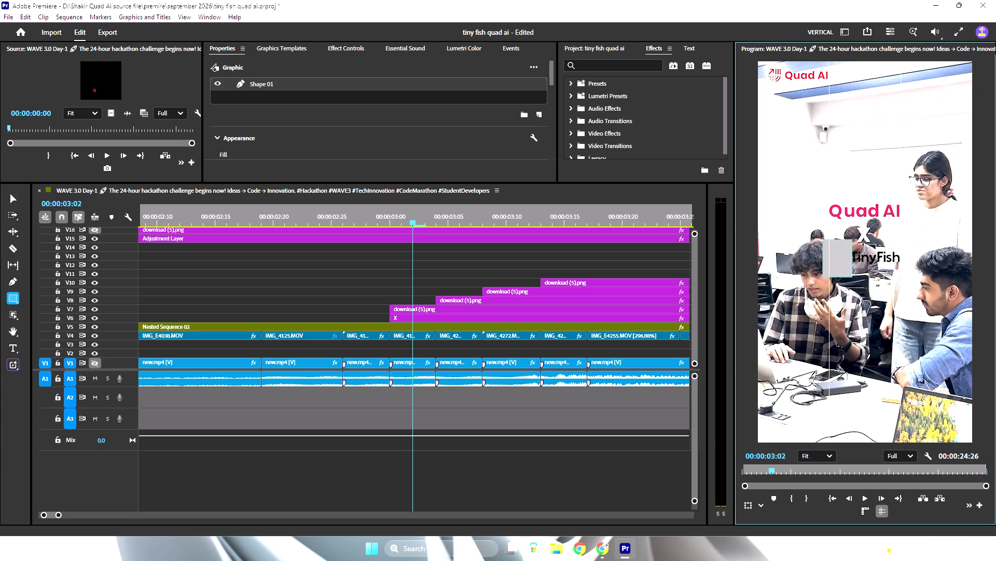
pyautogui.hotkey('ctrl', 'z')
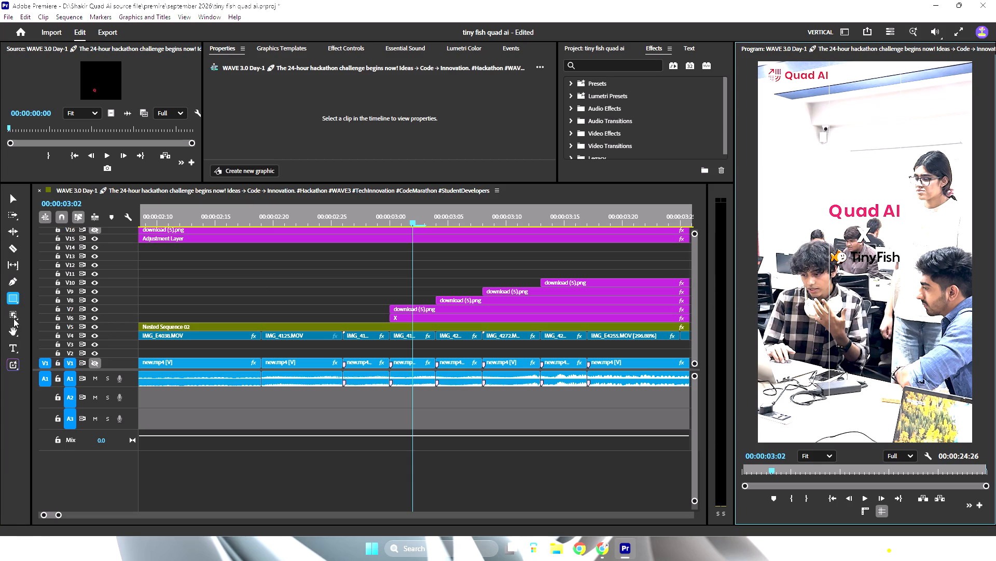
# Draw a rectangle mask around the fish symbol on the V7 logo clip and assign the mask to its Opacity effect.
pyautogui.click(12, 311)
pyautogui.moveTo(15, 313); pyautogui.dragTo(31, 329)
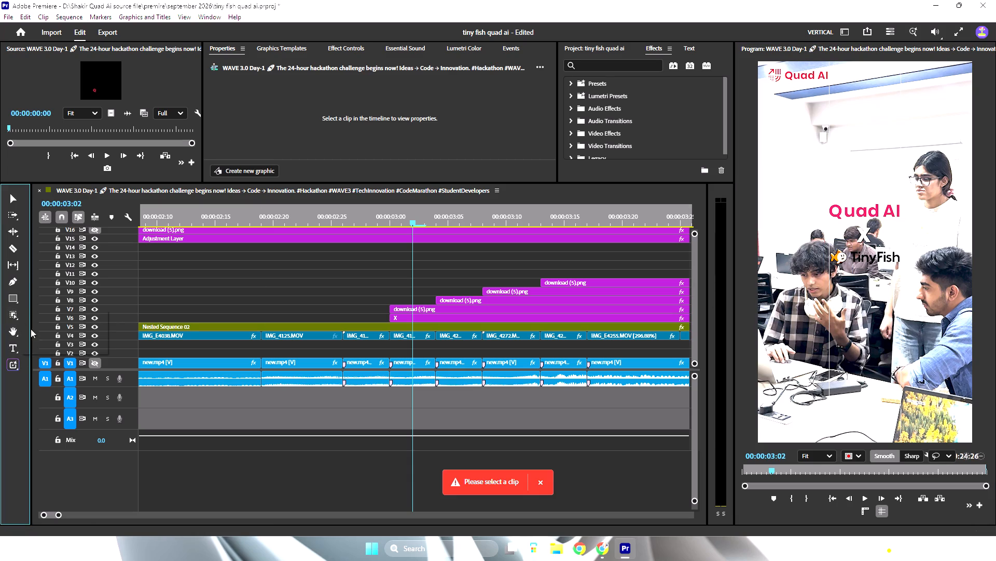
pyautogui.moveTo(31, 329); pyautogui.dragTo(63, 335)
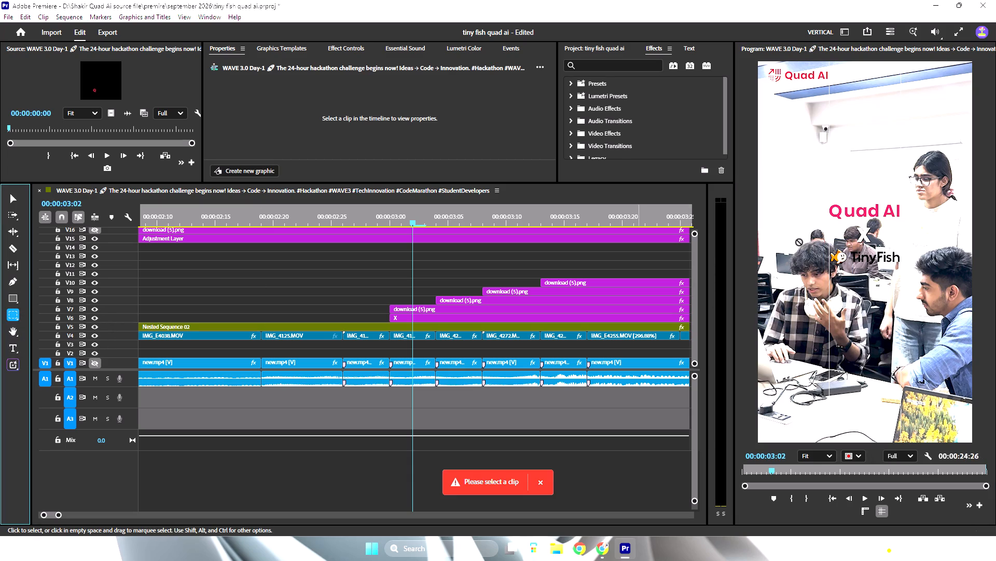
pyautogui.click(413, 310)
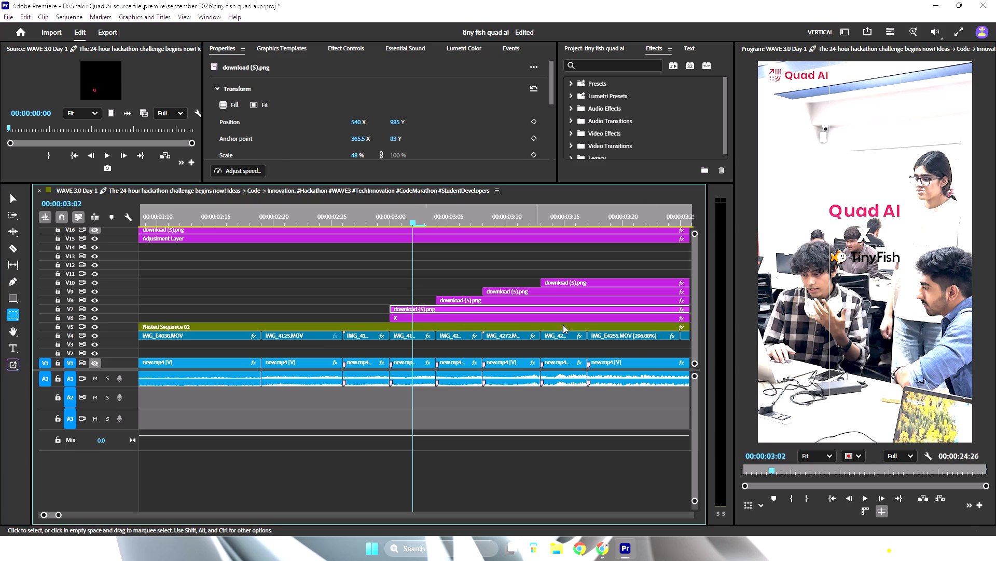
pyautogui.moveTo(815, 236); pyautogui.dragTo(851, 276)
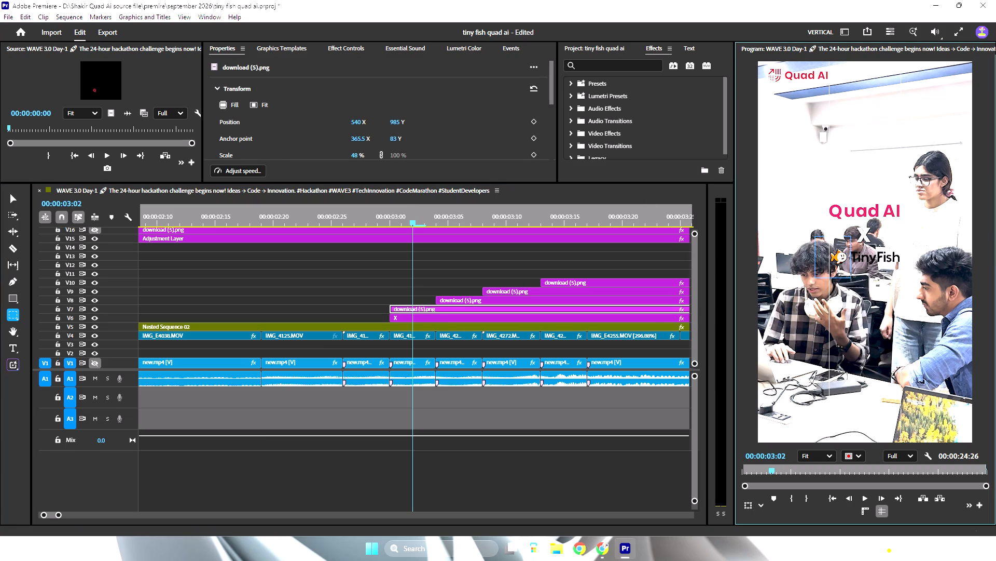
pyautogui.moveTo(851, 276); pyautogui.dragTo(850, 272)
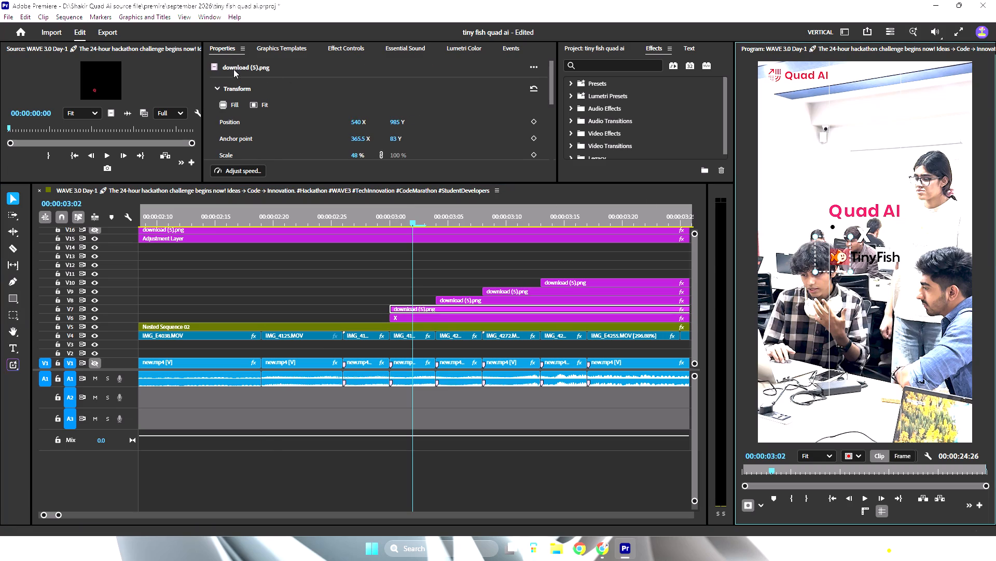
pyautogui.click(332, 48)
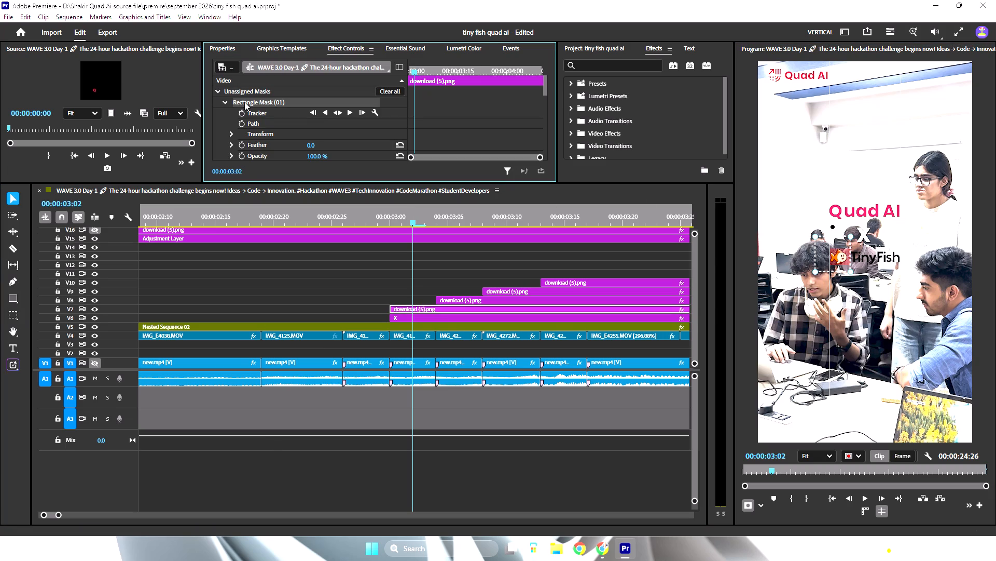
pyautogui.moveTo(245, 102); pyautogui.dragTo(254, 125)
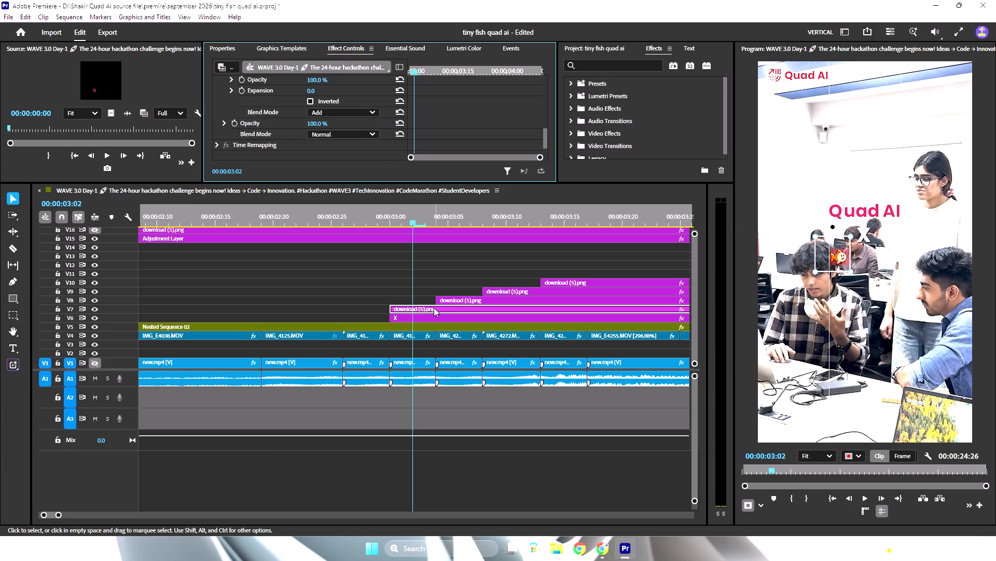
pyautogui.click(434, 308)
# At 00:00:03:05, draw a rectangle mask around the word "Tiny" on the V8 logo clip and assign it to Opacity.
pyautogui.moveTo(418, 222); pyautogui.dragTo(450, 222)
pyautogui.click(465, 301)
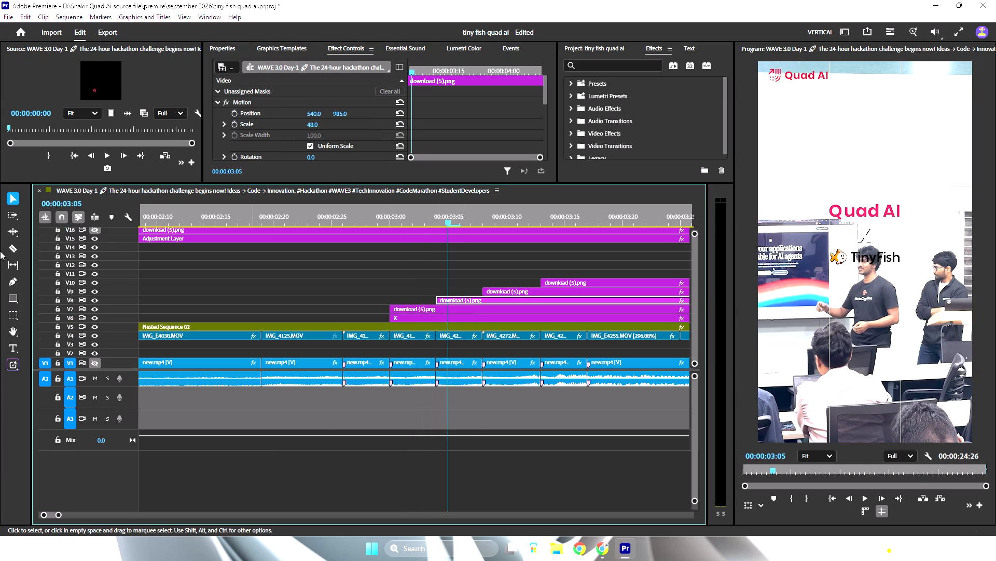
pyautogui.click(13, 312)
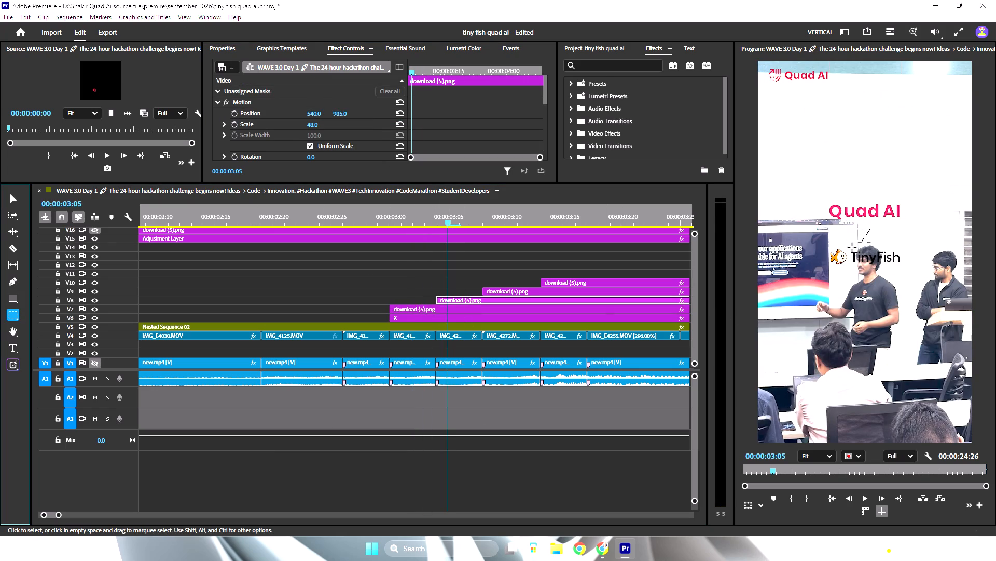
pyautogui.moveTo(850, 246); pyautogui.dragTo(872, 267)
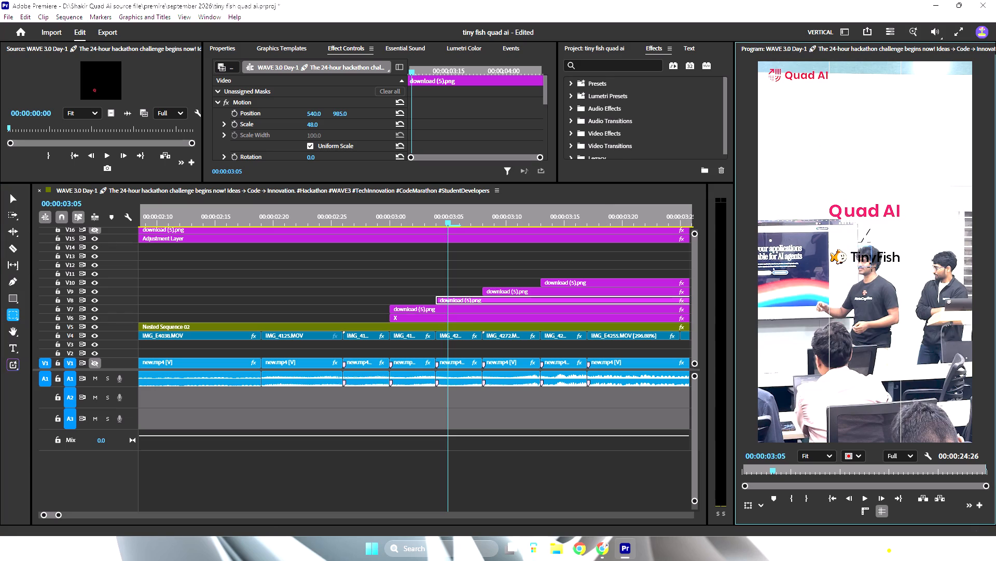
pyautogui.moveTo(872, 267); pyautogui.dragTo(877, 268)
pyautogui.moveTo(877, 268); pyautogui.dragTo(876, 268)
pyautogui.click(259, 101)
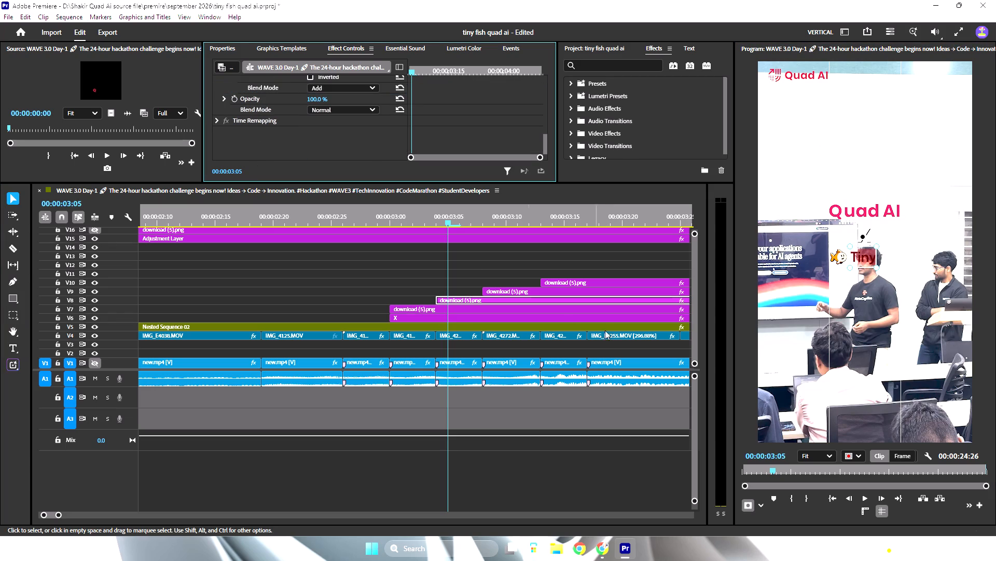
# At 00:00:03:11, draw a rectangle mask around the word "Fish" on the V9 logo clip and assign it to Opacity.
pyautogui.moveTo(448, 221); pyautogui.dragTo(514, 227)
pyautogui.click(532, 289)
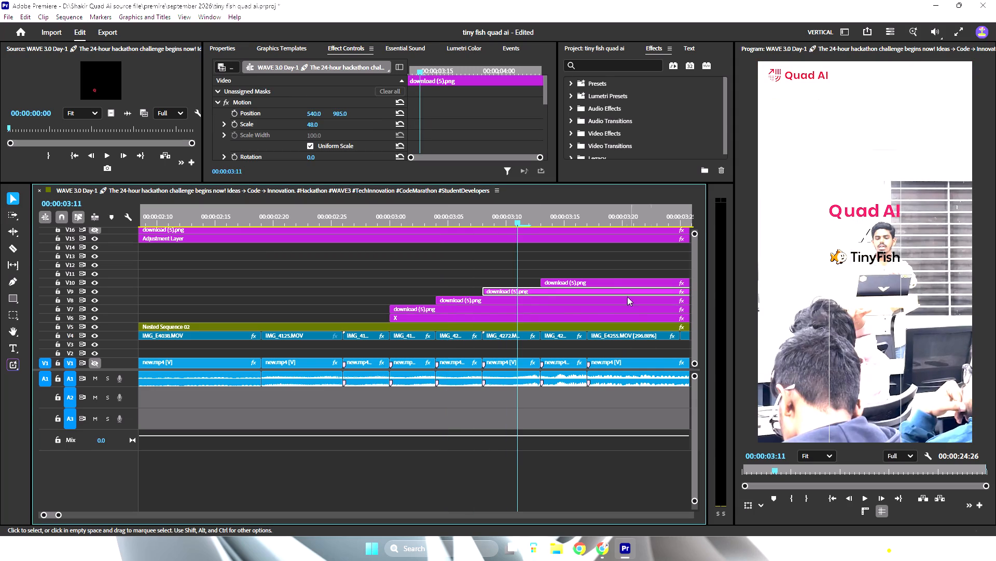
pyautogui.click(13, 315)
pyautogui.moveTo(877, 246); pyautogui.dragTo(884, 257)
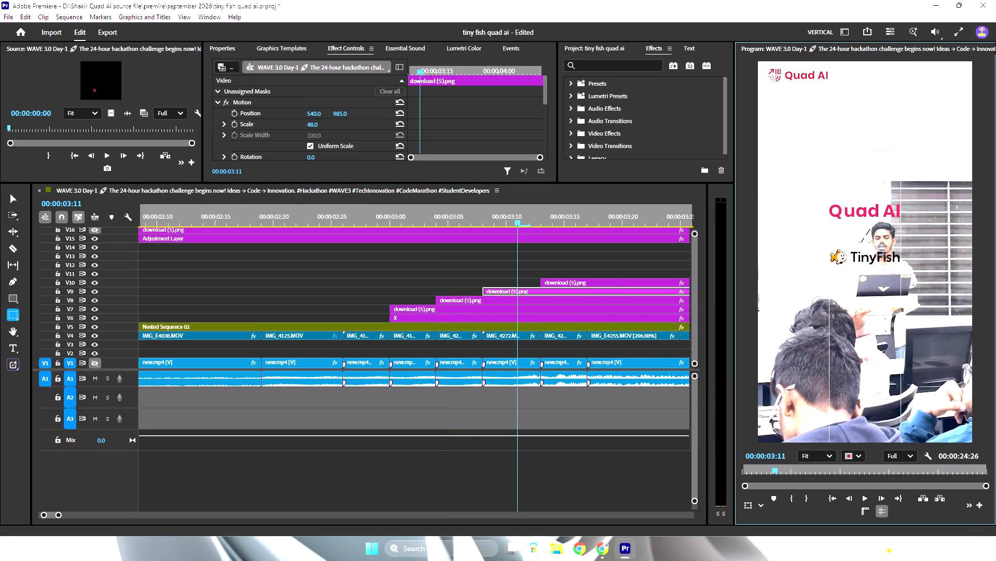
pyautogui.moveTo(884, 257); pyautogui.dragTo(907, 268)
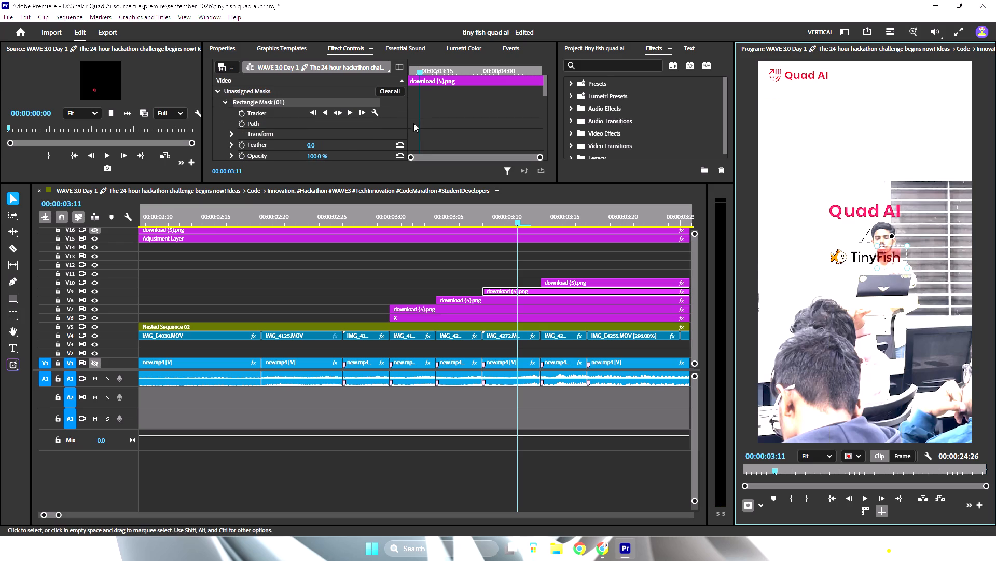
pyautogui.moveTo(267, 99); pyautogui.dragTo(253, 91)
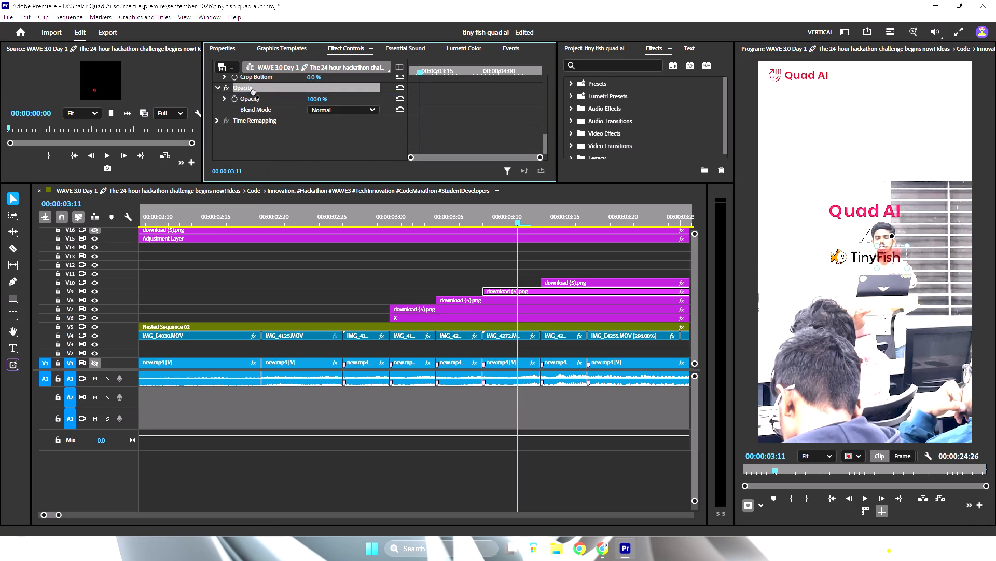
pyautogui.moveTo(253, 91); pyautogui.dragTo(253, 100)
# Play back the TinyFish logo reveal from about 00:00:03:00 to check the masked pieces.
pyautogui.moveTo(525, 216); pyautogui.dragTo(387, 219)
pyautogui.press('space')
pyautogui.press('space')
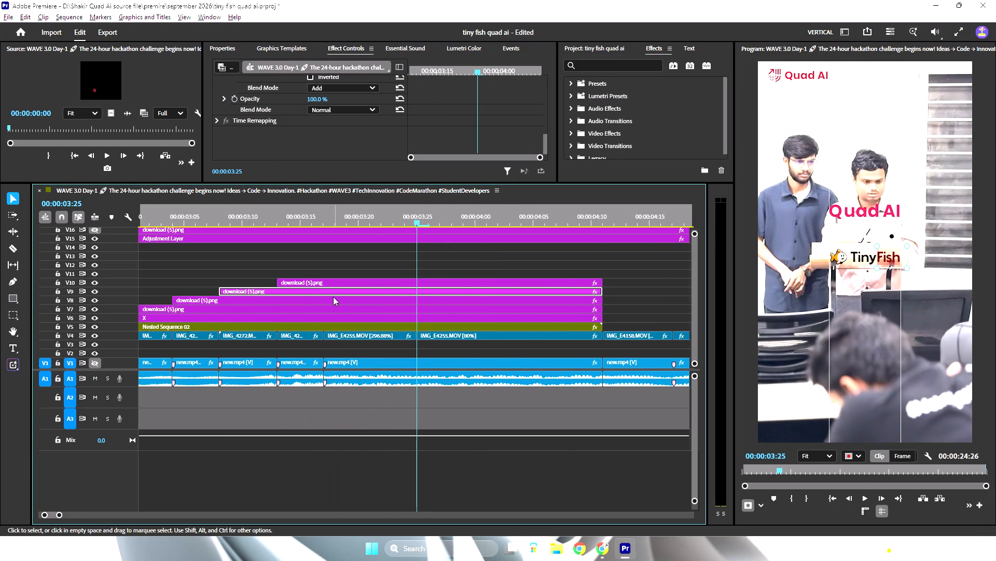
# At 00:00:03:05, narrow the rectangle mask on the V8 logo clip so it covers only the letters "Ti".
pyautogui.keyDown('alt'); pyautogui.scroll(-7, 333, 297); pyautogui.keyUp('alt')
pyautogui.scroll(13, 251, 301)
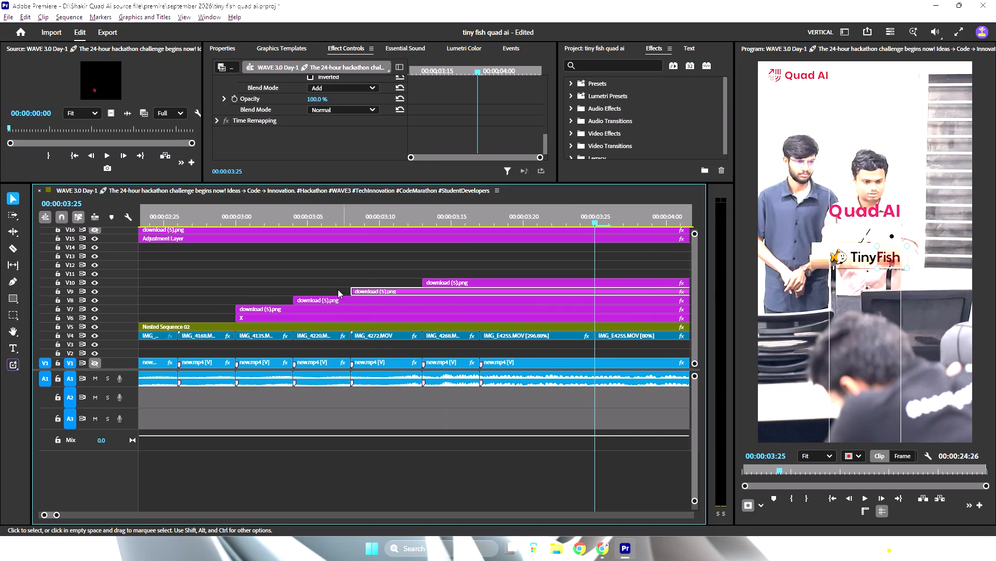
pyautogui.keyDown('alt'); pyautogui.scroll(2, 338, 289); pyautogui.keyUp('alt')
pyautogui.moveTo(243, 216); pyautogui.dragTo(311, 225)
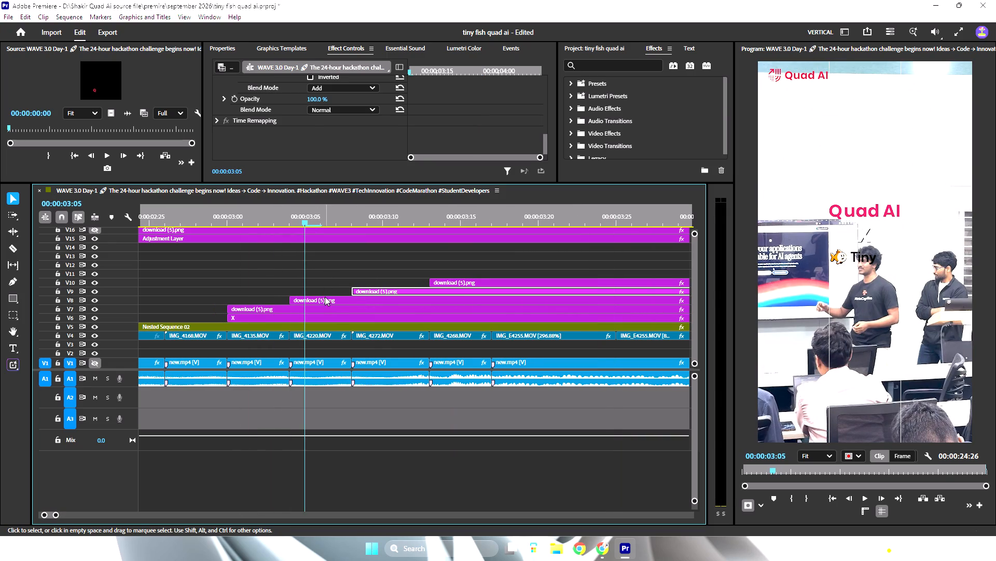
pyautogui.click(325, 298)
pyautogui.keyDown('alt'); pyautogui.scroll(11, 872, 242); pyautogui.keyUp('alt')
pyautogui.keyDown('alt'); pyautogui.scroll(3, 755, 273); pyautogui.keyUp('alt')
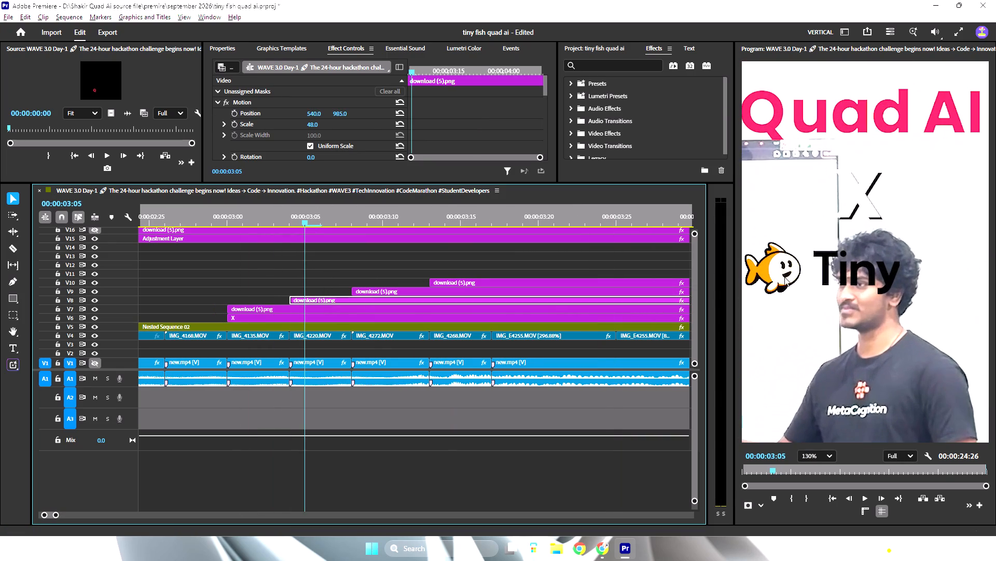
pyautogui.scroll(-19, 248, 112)
pyautogui.scroll(-2, 258, 114)
pyautogui.scroll(6, 258, 117)
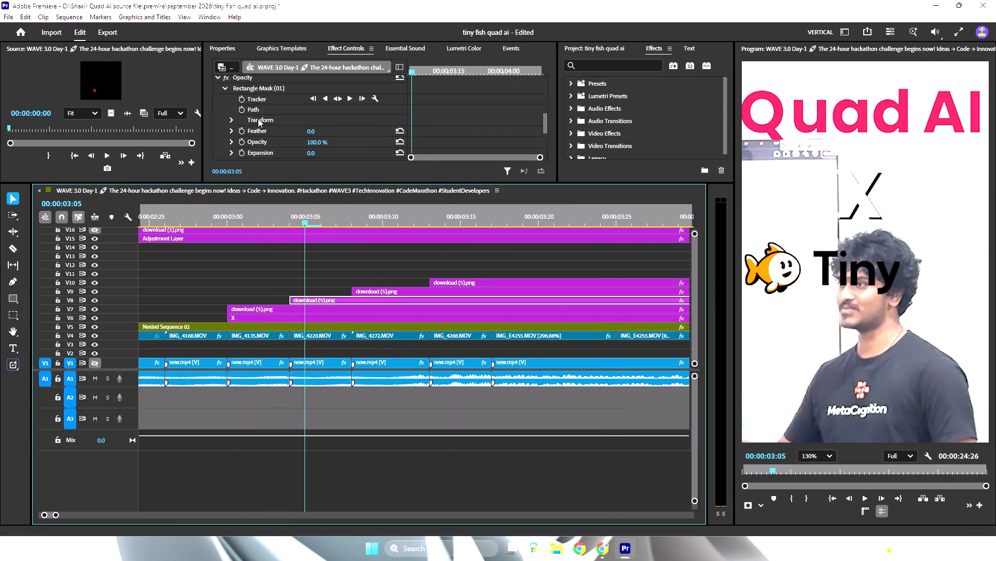
pyautogui.scroll(-6, 258, 119)
pyautogui.scroll(7, 258, 121)
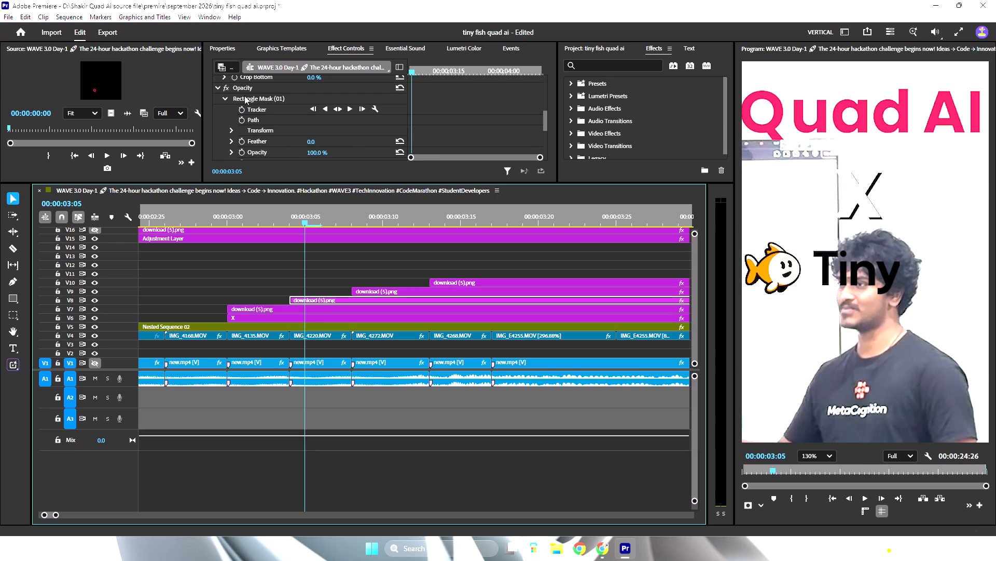
pyautogui.click(245, 100)
pyautogui.click(902, 231)
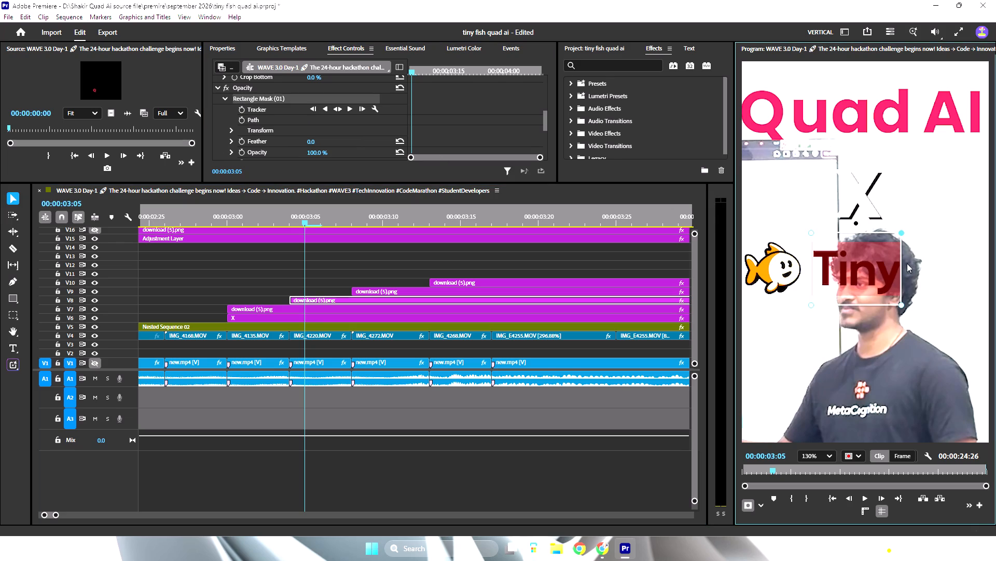
pyautogui.keyDown('shift'); pyautogui.click(900, 305); pyautogui.keyUp('shift')
pyautogui.moveTo(901, 303); pyautogui.dragTo(850, 304)
# Move the logo clips on V9 and V10 up one track to V10 and V11, keeping their timing.
pyautogui.scroll(-7, 392, 289)
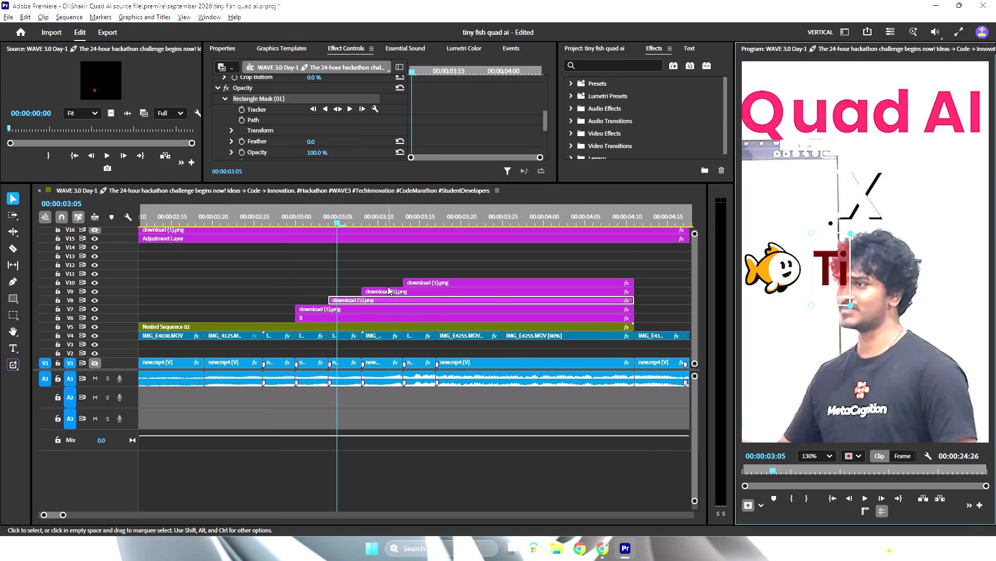
pyautogui.moveTo(368, 252); pyautogui.dragTo(441, 286)
pyautogui.moveTo(394, 256); pyautogui.dragTo(406, 262)
pyautogui.moveTo(374, 250); pyautogui.dragTo(428, 284)
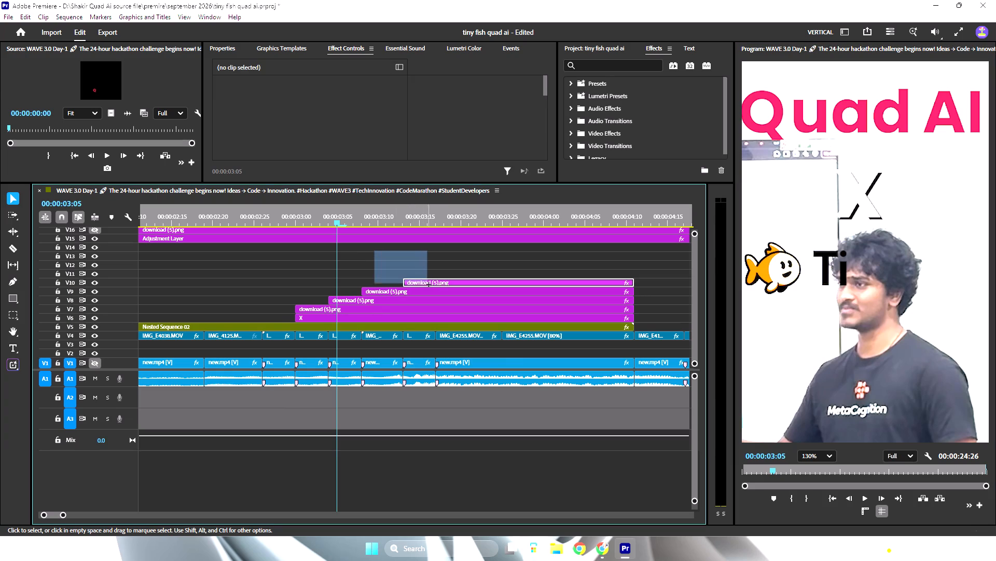
pyautogui.moveTo(428, 284); pyautogui.dragTo(434, 289)
pyautogui.moveTo(430, 289); pyautogui.dragTo(429, 279)
# Duplicate the "Ti" logo clip from V8 onto V9 so the copy starts at about 00:00:03:08.
pyautogui.click(351, 301)
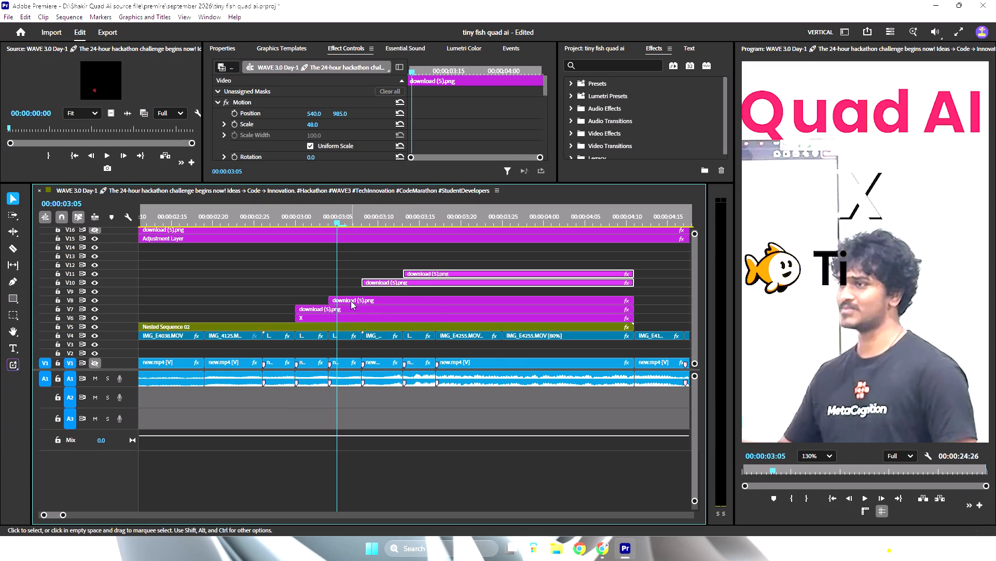
pyautogui.keyDown('alt'); pyautogui.moveTo(357, 298); pyautogui.dragTo(359, 291); pyautogui.keyUp('alt')
pyautogui.moveTo(355, 290); pyautogui.dragTo(393, 290)
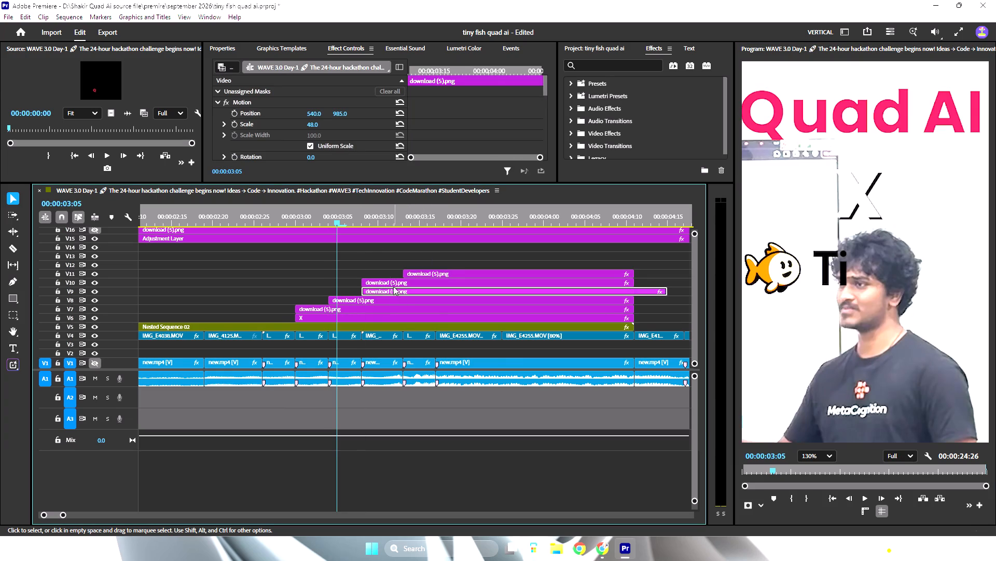
# Shift the V10 and V11 logo clips together to start at about 00:00:03:12 and 00:00:03:17.
pyautogui.moveTo(367, 251); pyautogui.dragTo(431, 283)
pyautogui.moveTo(424, 282); pyautogui.dragTo(457, 279)
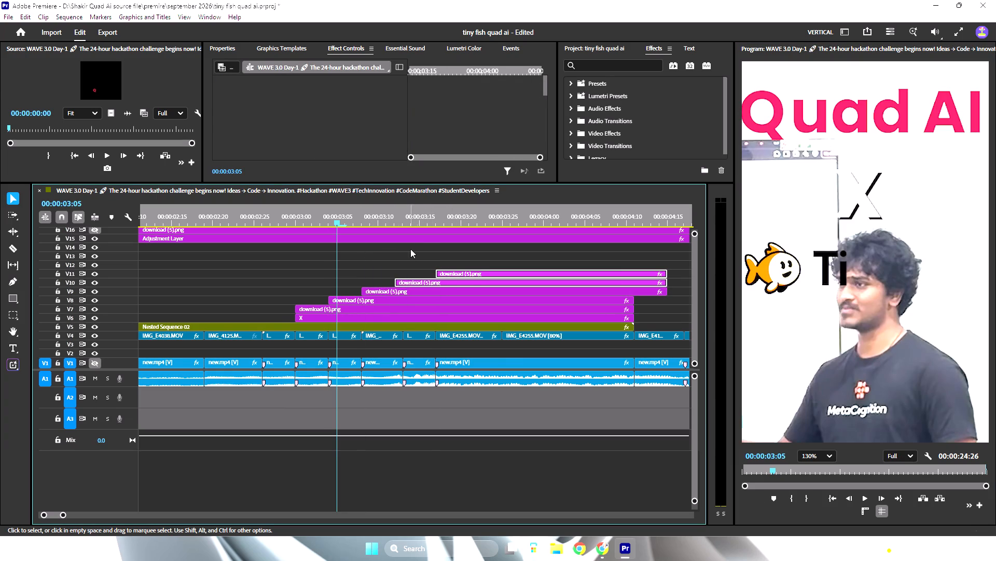
# At 00:00:03:10, move the V9 logo clip's rectangle mask over the letters "ny" and widen it to fit them.
pyautogui.moveTo(395, 219); pyautogui.dragTo(381, 216)
pyautogui.click(379, 288)
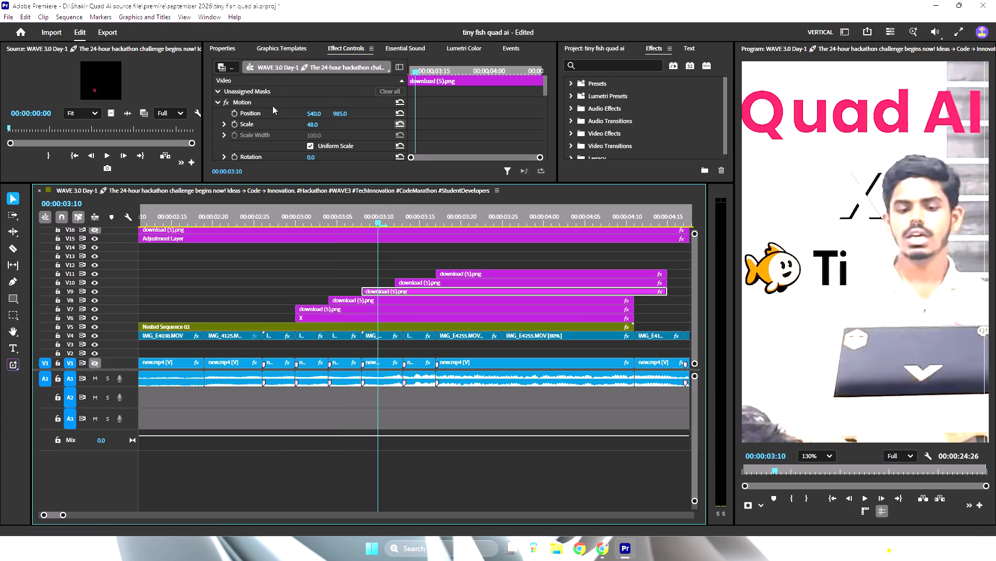
pyautogui.scroll(-6, 318, 128)
pyautogui.scroll(-12, 245, 148)
pyautogui.scroll(4, 261, 129)
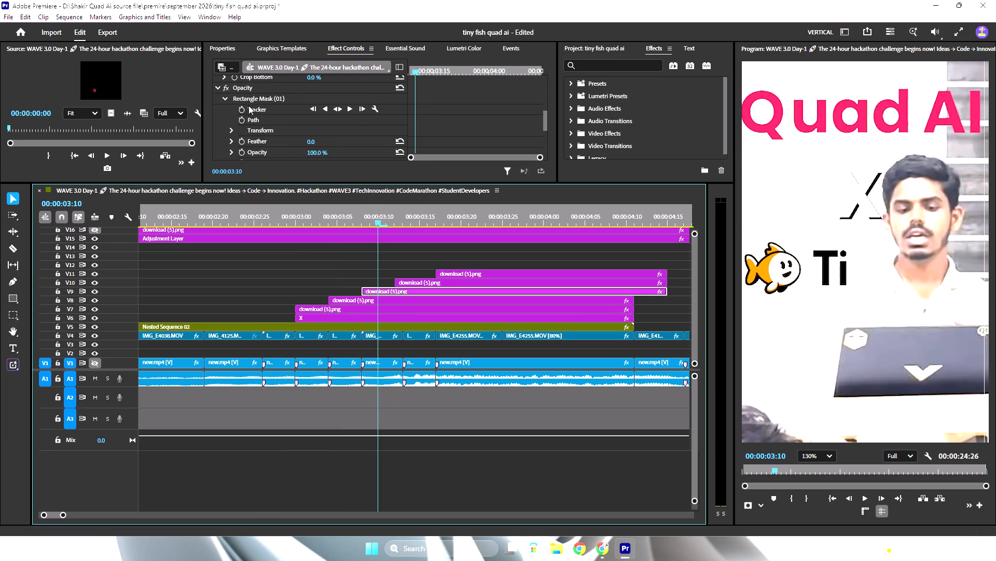
pyautogui.click(249, 100)
pyautogui.moveTo(835, 267); pyautogui.dragTo(855, 267)
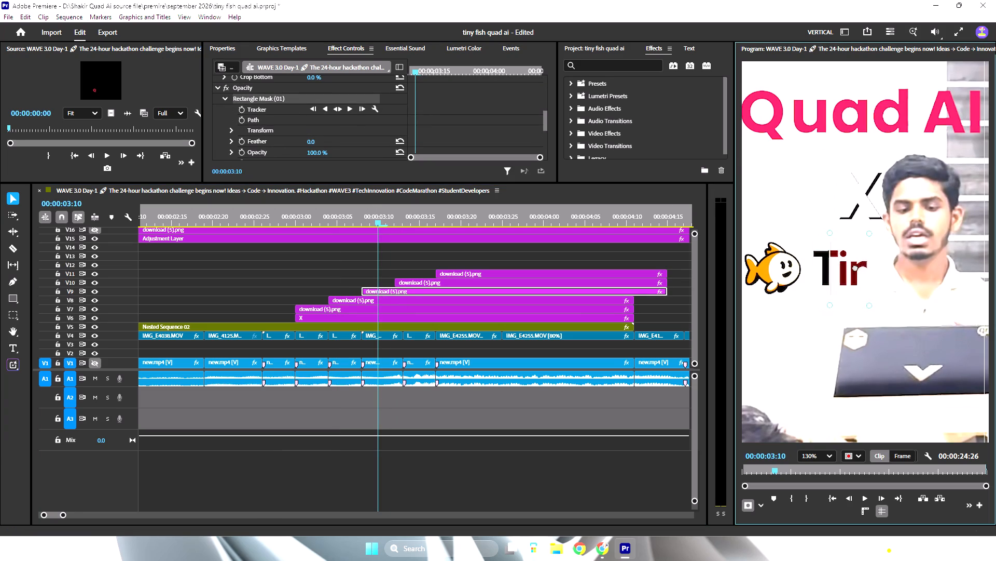
pyautogui.moveTo(855, 267); pyautogui.dragTo(873, 267)
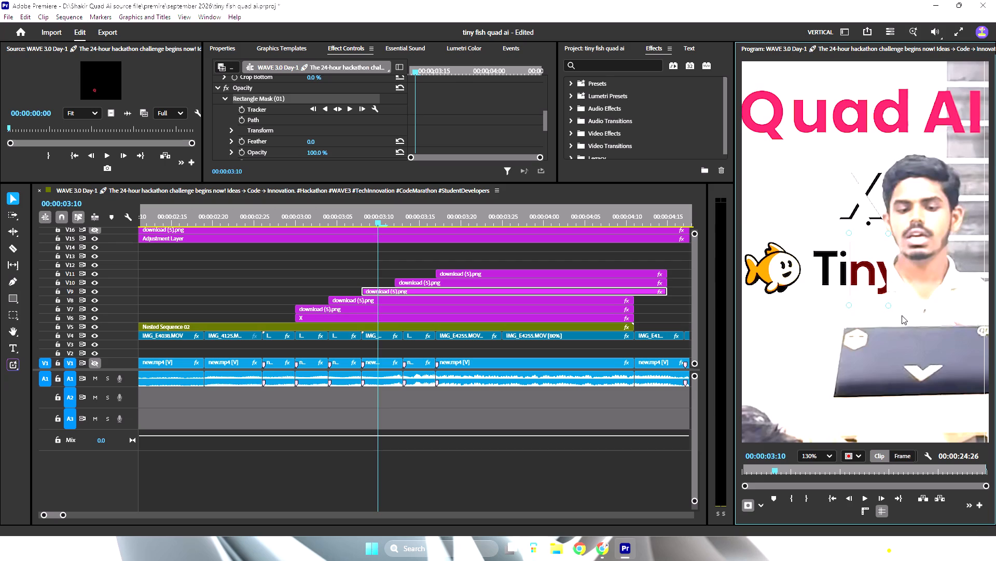
pyautogui.click(890, 303)
pyautogui.keyDown('shift'); pyautogui.click(888, 230); pyautogui.keyUp('shift')
pyautogui.moveTo(890, 235); pyautogui.dragTo(901, 233)
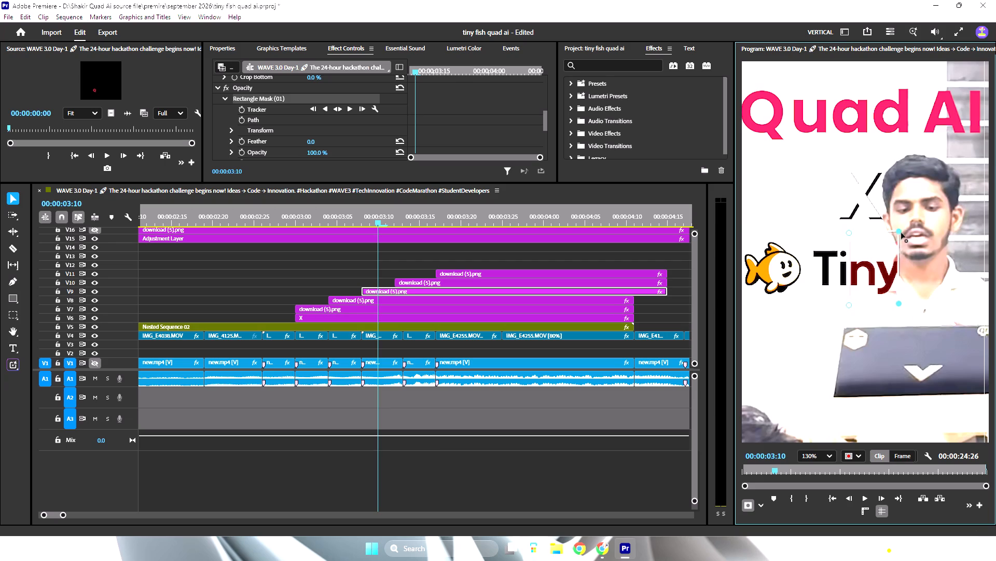
pyautogui.moveTo(901, 233); pyautogui.dragTo(906, 234)
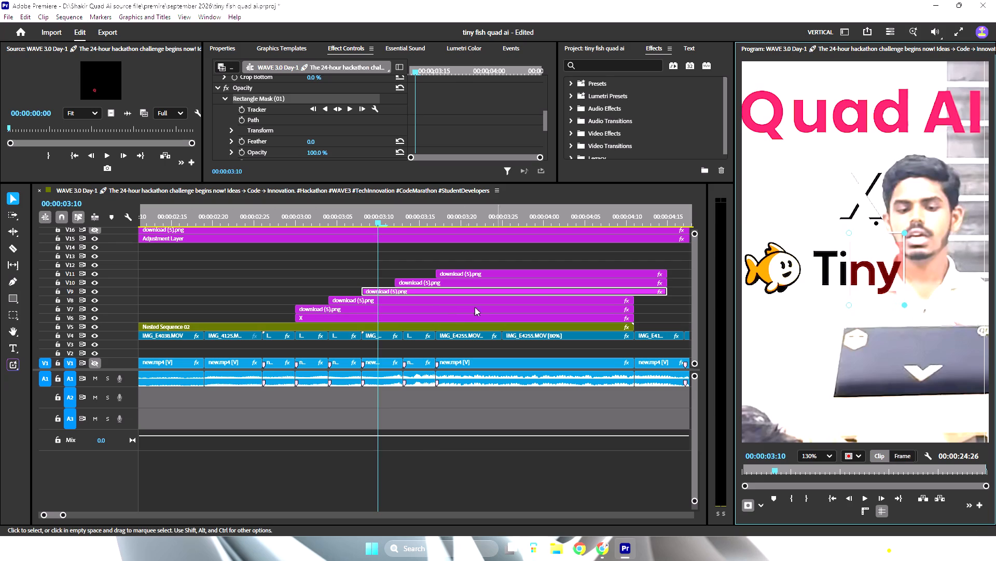
# Trim the ends of the V9, V10 and V11 logo clips to align with the lower logo clips at about 00:00:04:11.
pyautogui.moveTo(383, 216); pyautogui.dragTo(412, 216)
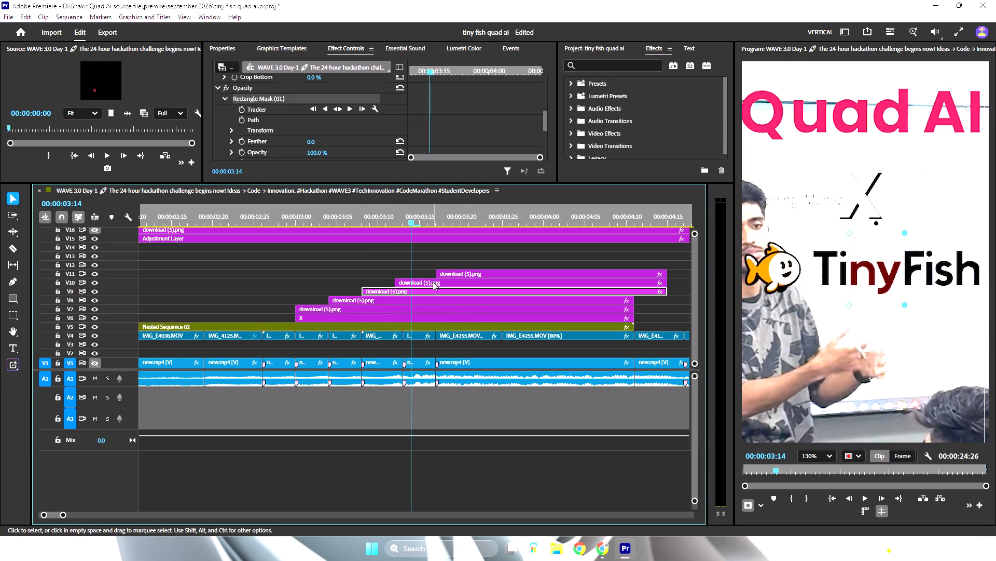
pyautogui.click(433, 282)
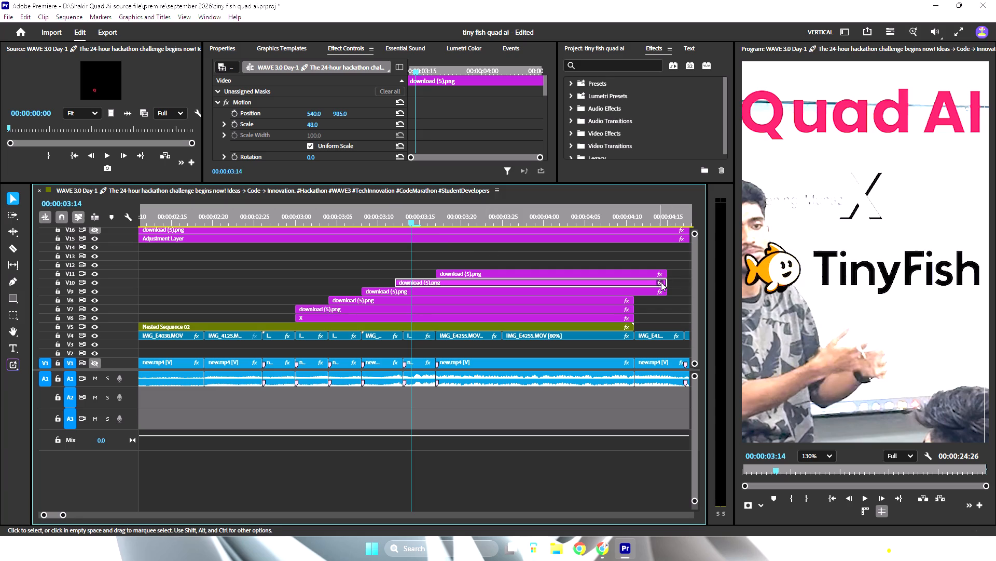
pyautogui.moveTo(673, 283); pyautogui.dragTo(627, 287)
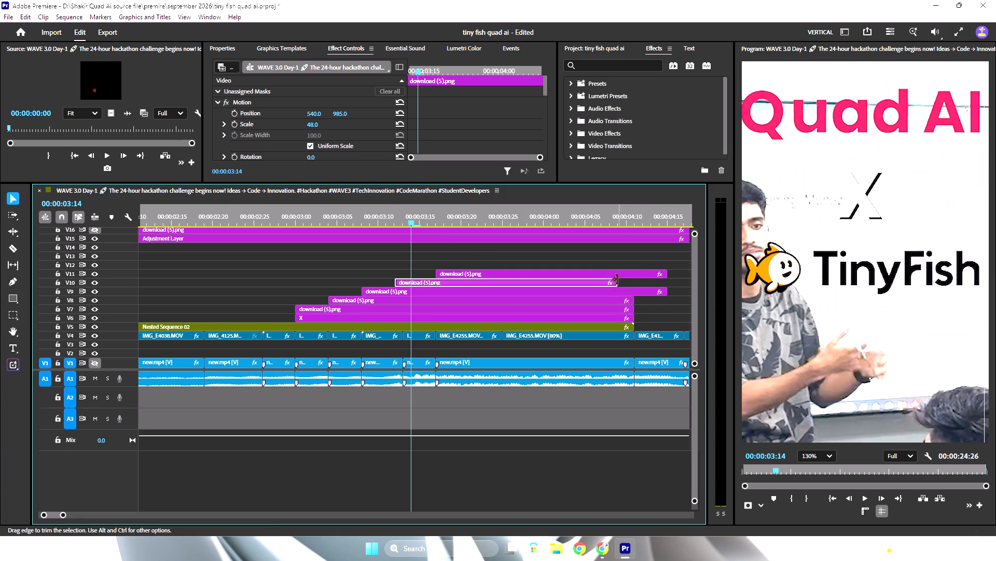
pyautogui.moveTo(617, 279); pyautogui.dragTo(636, 280)
pyautogui.moveTo(670, 288); pyautogui.dragTo(640, 292)
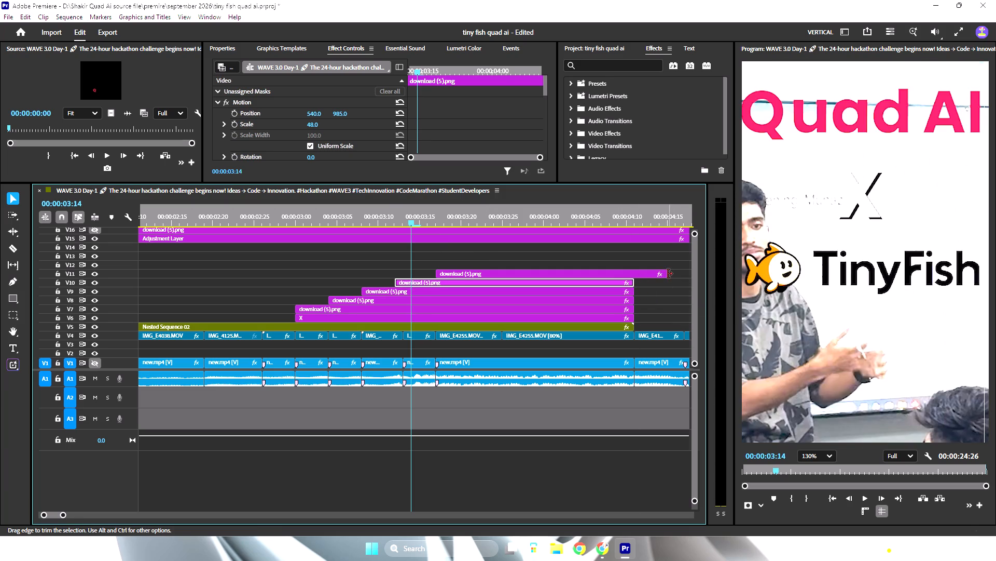
pyautogui.moveTo(668, 274); pyautogui.dragTo(638, 276)
# At 00:00:03:14, narrow the rectangle mask on the V10 logo clip so it covers only the letters "Fi".
pyautogui.click(433, 280)
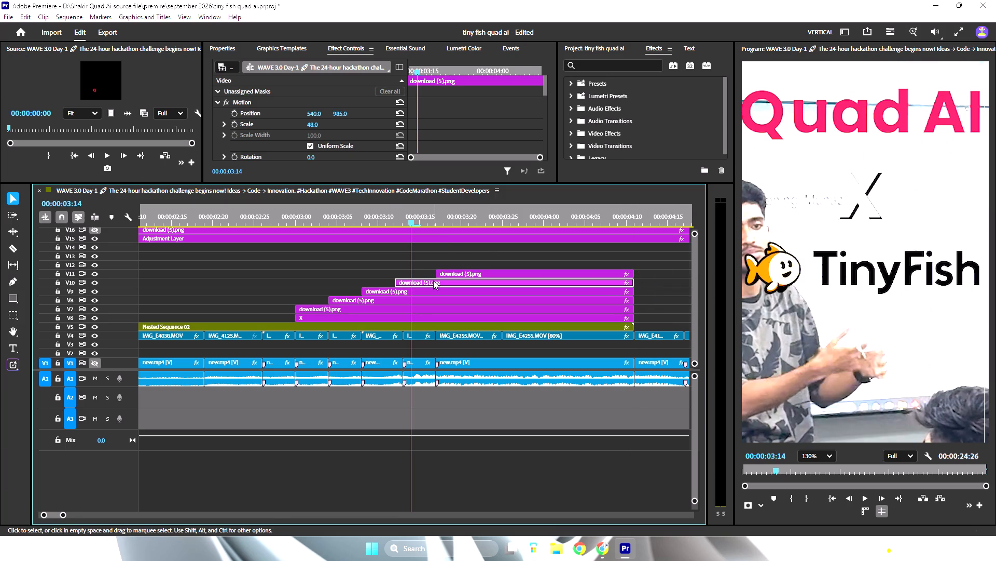
pyautogui.scroll(-13, 255, 128)
pyautogui.click(253, 108)
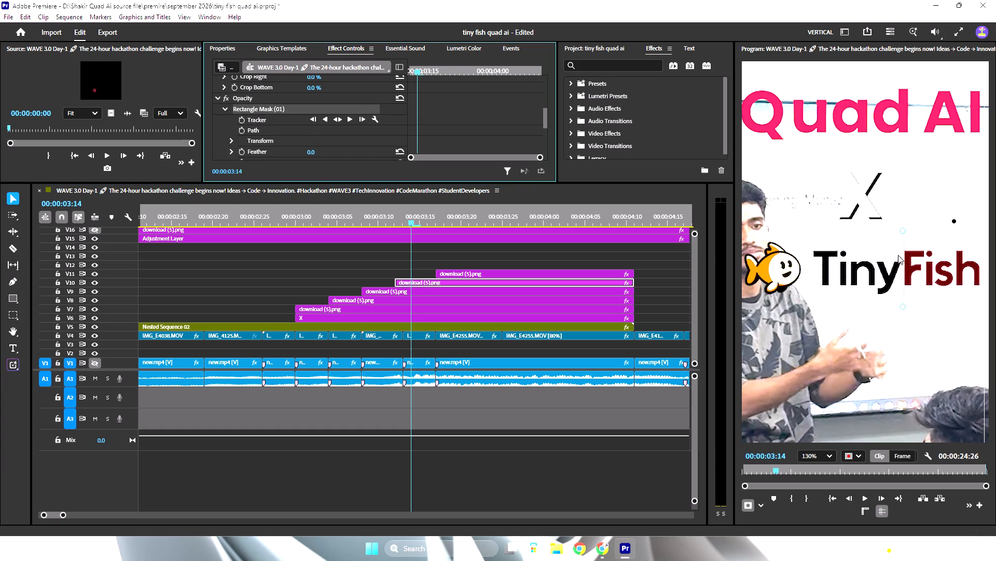
pyautogui.scroll(-5, 906, 253)
pyautogui.scroll(4, 905, 254)
pyautogui.moveTo(929, 285); pyautogui.dragTo(779, 276, button='middle')
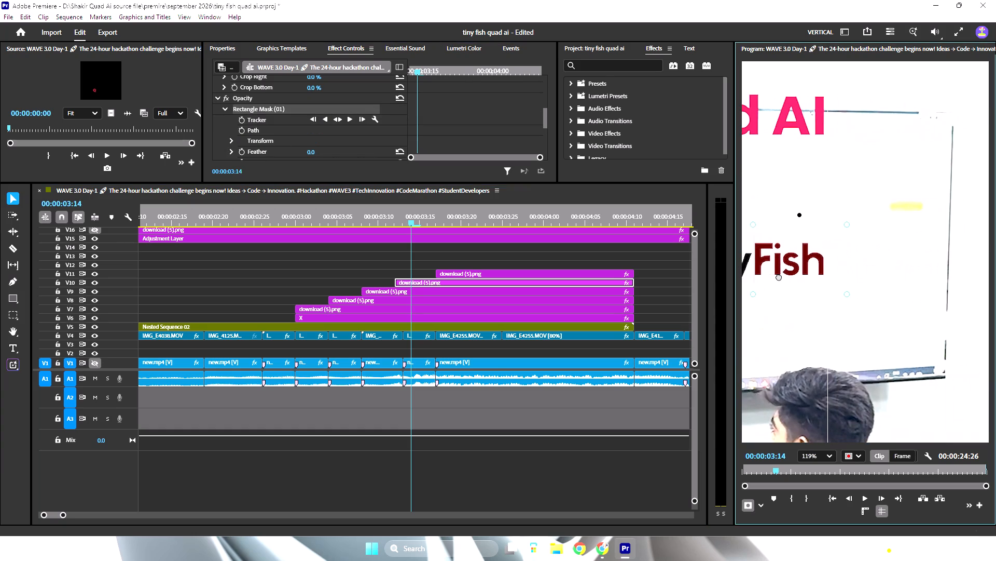
pyautogui.moveTo(779, 276); pyautogui.dragTo(804, 274, button='middle')
pyautogui.click(873, 224)
pyautogui.keyDown('shift'); pyautogui.click(874, 289); pyautogui.keyUp('shift')
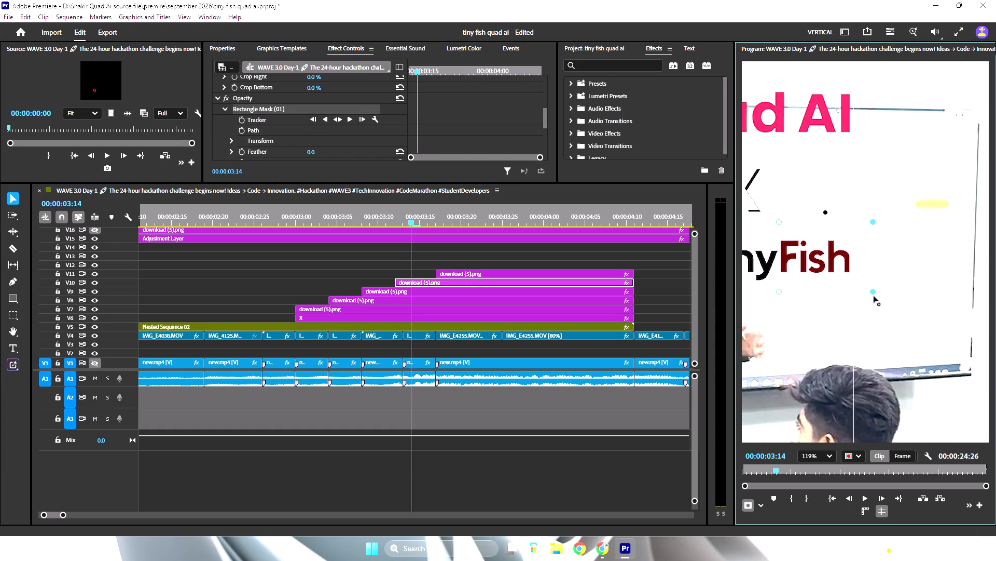
pyautogui.moveTo(874, 292); pyautogui.dragTo(810, 292)
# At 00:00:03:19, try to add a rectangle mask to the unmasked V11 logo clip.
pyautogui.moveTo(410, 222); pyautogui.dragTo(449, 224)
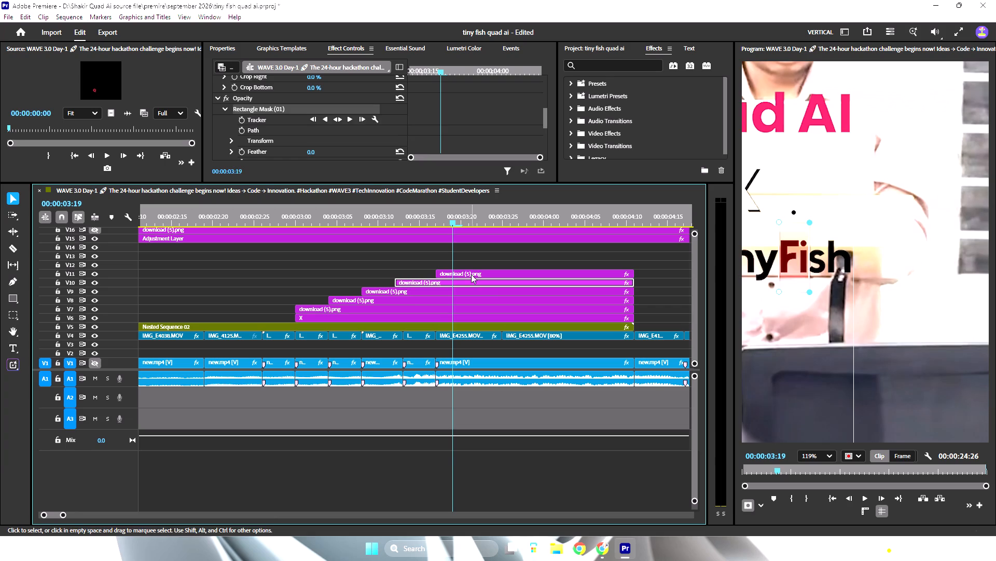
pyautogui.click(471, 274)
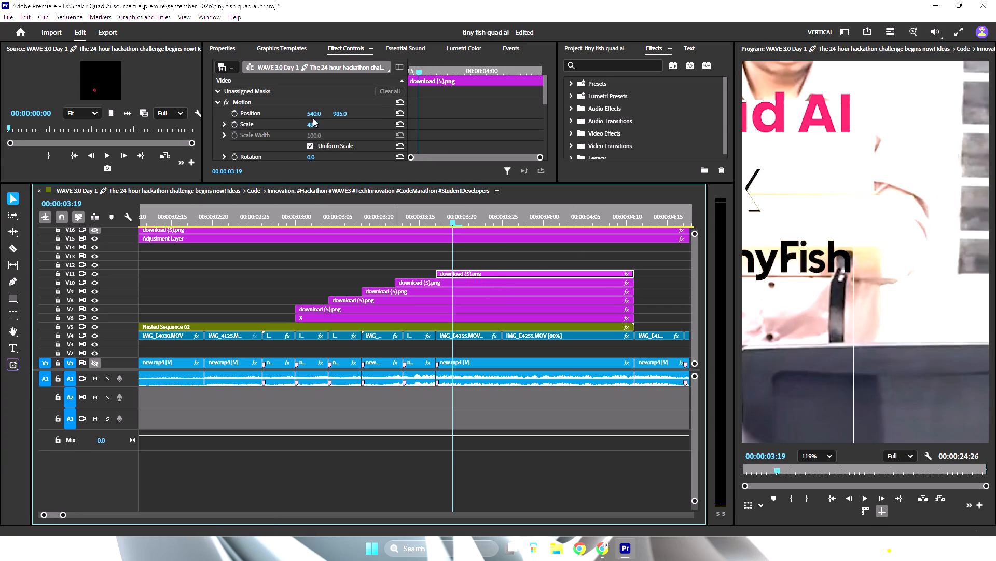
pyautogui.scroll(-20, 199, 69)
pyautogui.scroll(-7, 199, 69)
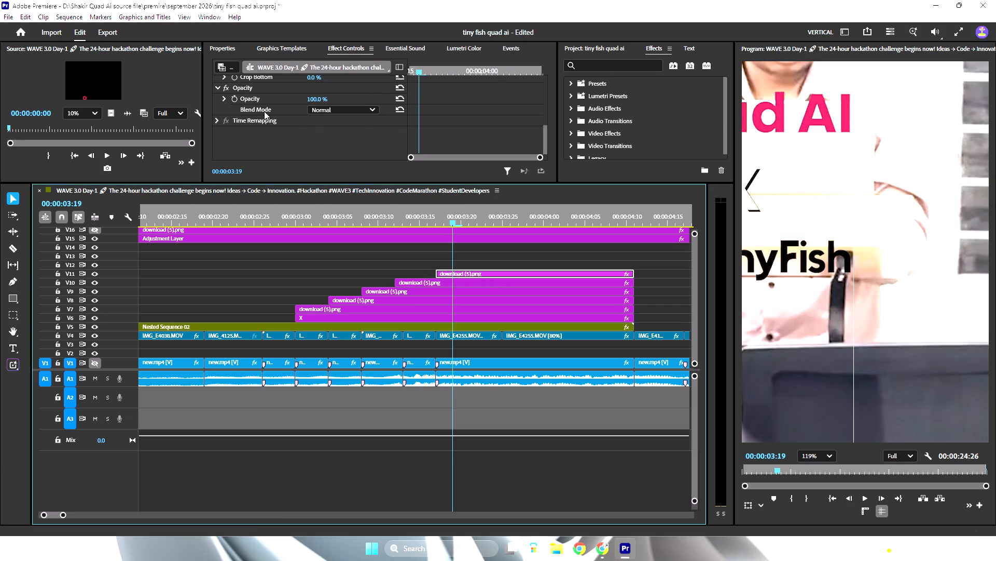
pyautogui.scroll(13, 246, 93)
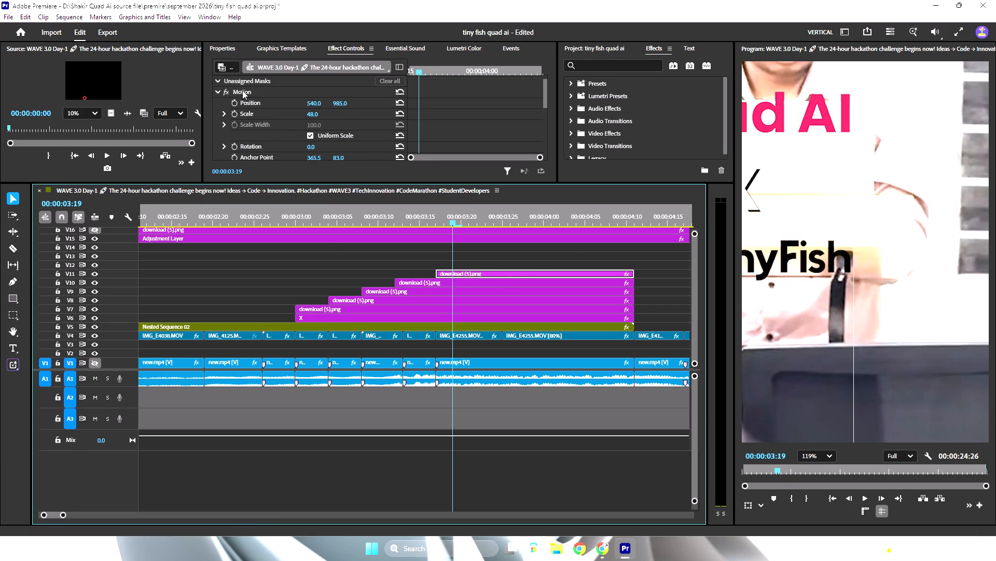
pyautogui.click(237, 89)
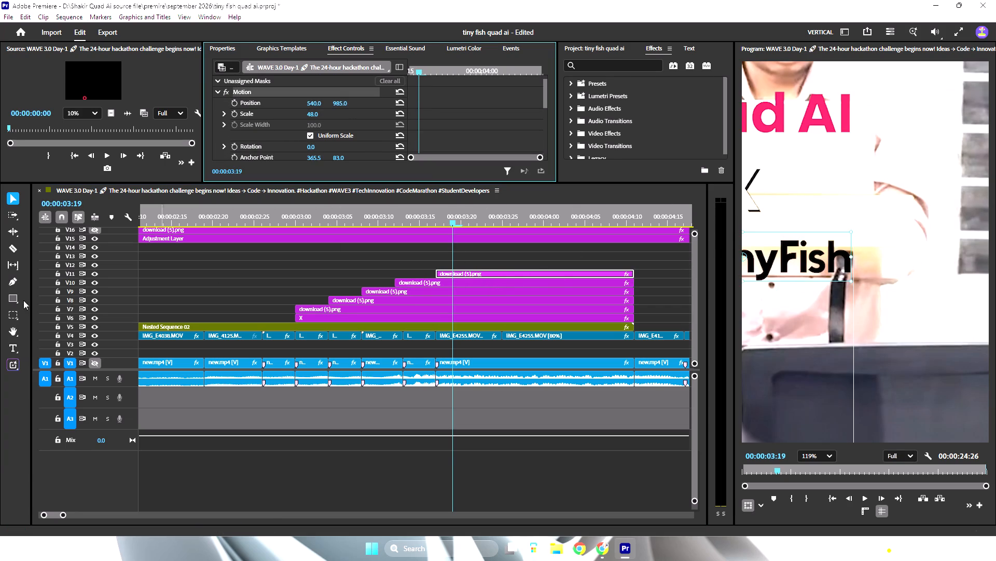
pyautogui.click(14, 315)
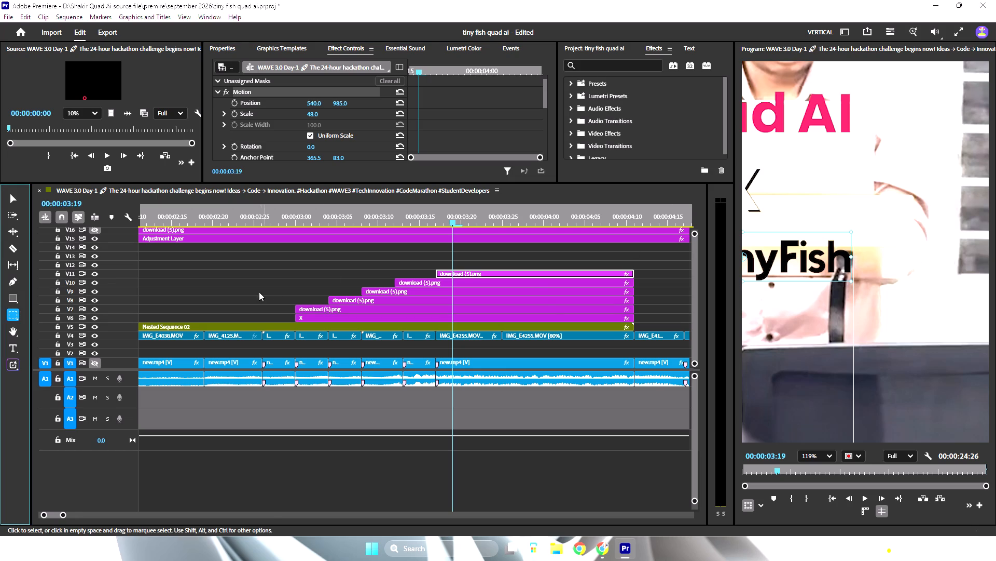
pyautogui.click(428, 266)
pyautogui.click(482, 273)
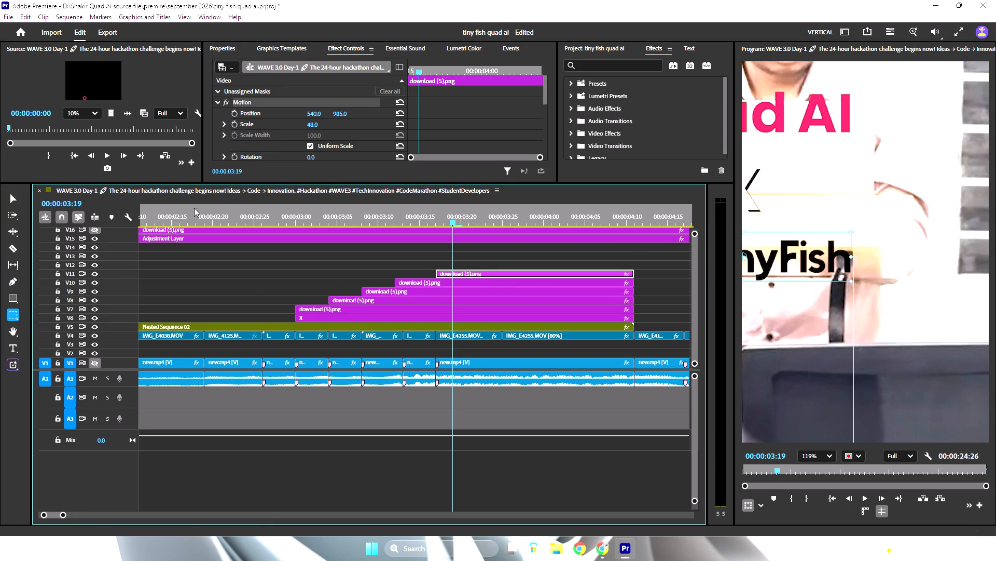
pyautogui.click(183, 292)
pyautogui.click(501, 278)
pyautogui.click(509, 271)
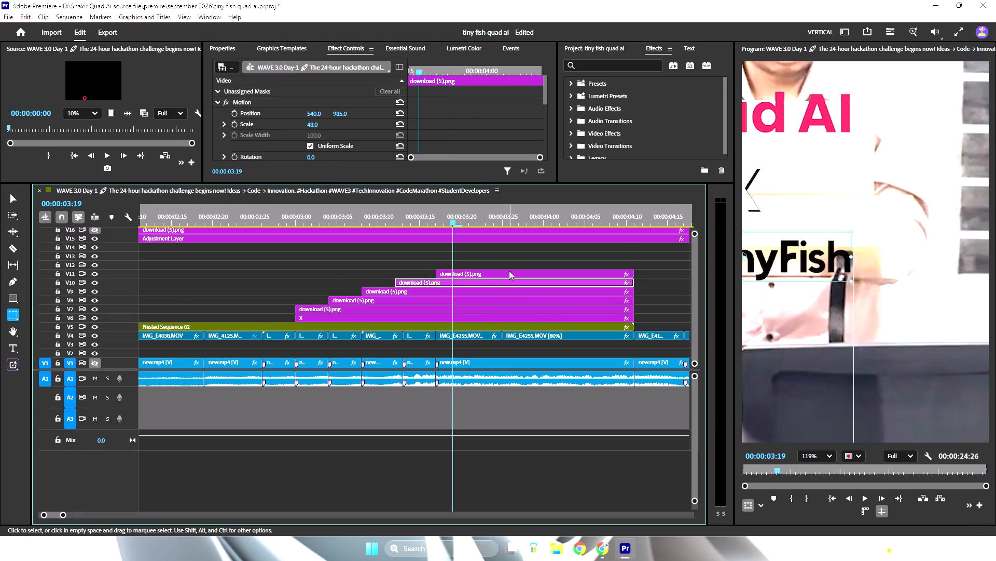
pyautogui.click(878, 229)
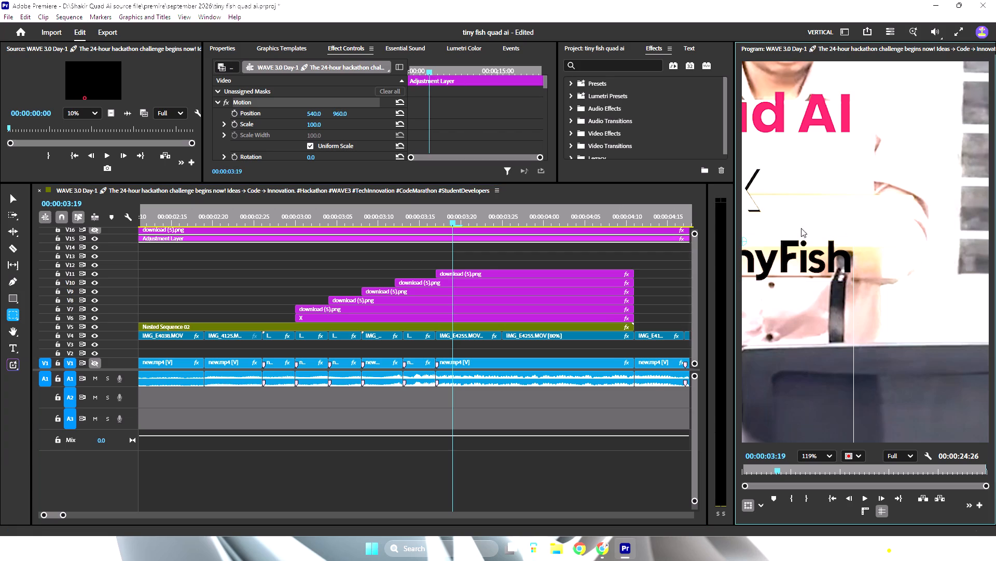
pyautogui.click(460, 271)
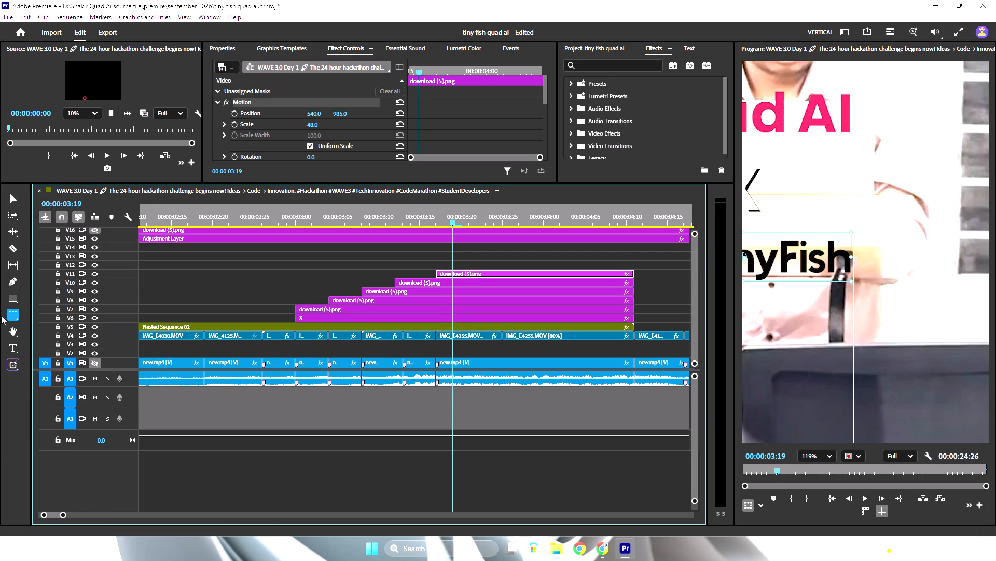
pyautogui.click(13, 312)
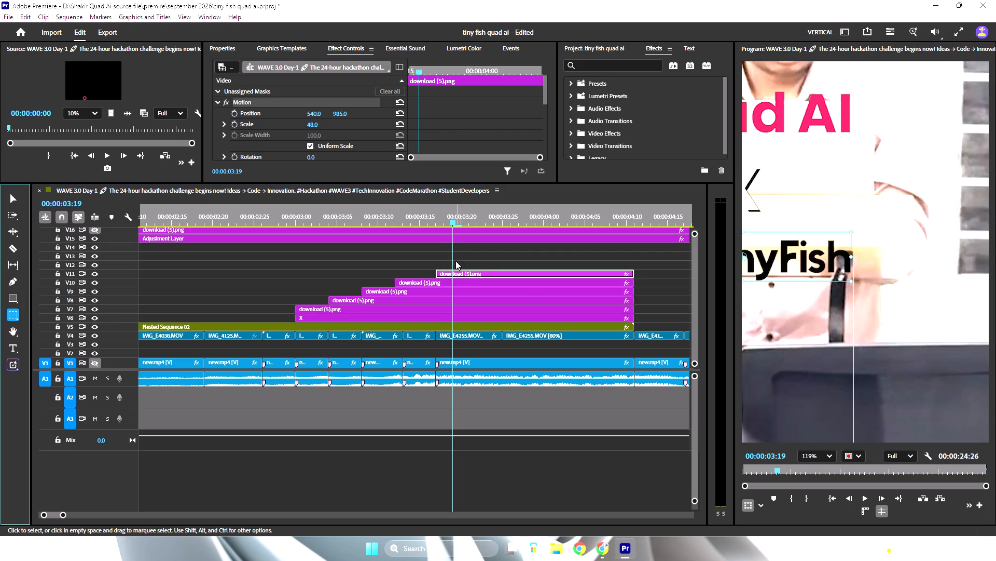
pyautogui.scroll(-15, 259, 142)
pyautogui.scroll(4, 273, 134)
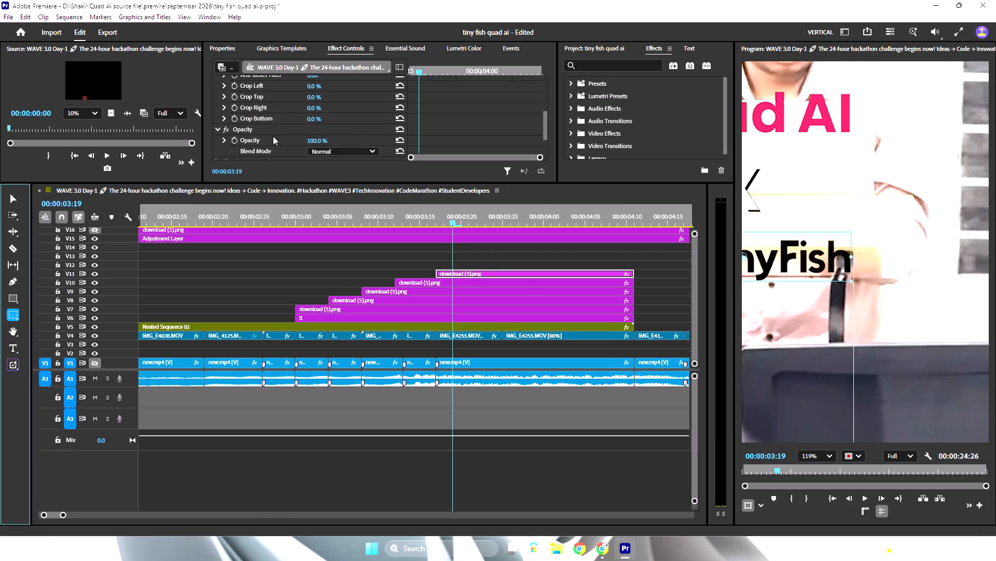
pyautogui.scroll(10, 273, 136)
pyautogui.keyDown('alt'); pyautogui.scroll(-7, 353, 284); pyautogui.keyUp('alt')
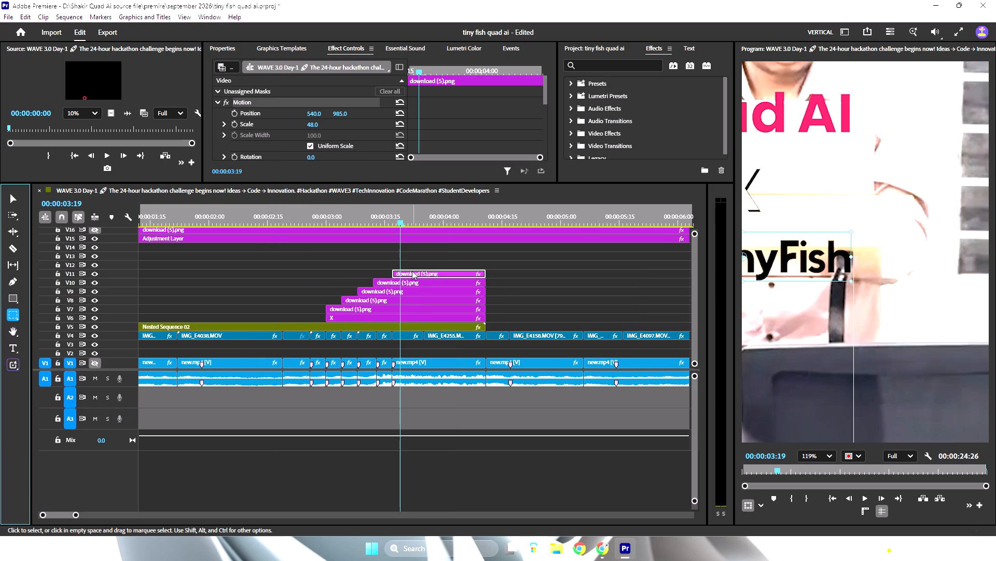
# Replace the unmasked V11 logo clip with a copy of the masked V10 logo clip, starting at 00:00:03:19.
pyautogui.click(412, 276)
pyautogui.press('Delete')
pyautogui.click(418, 280)
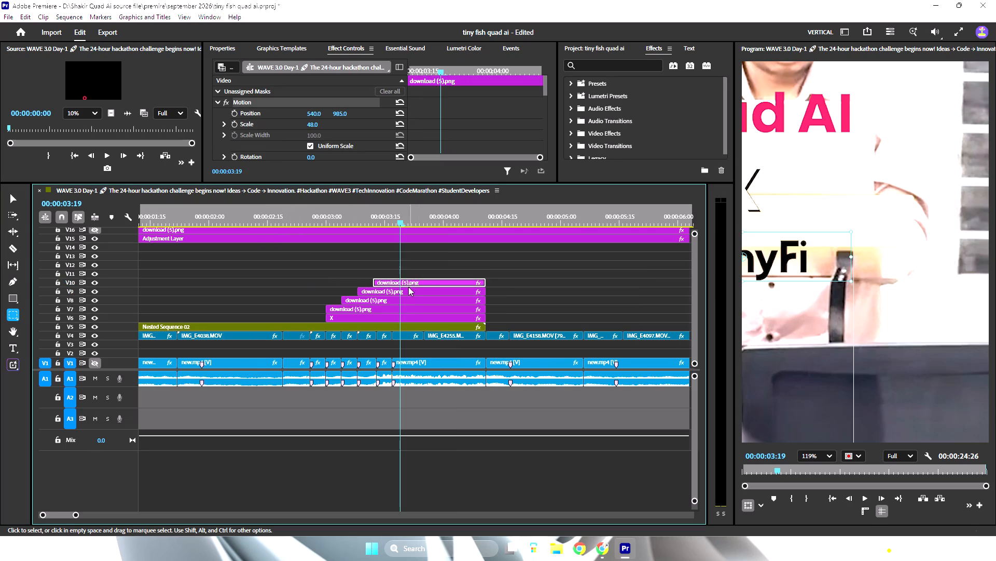
pyautogui.keyDown('alt'); pyautogui.moveTo(400, 280); pyautogui.dragTo(405, 273); pyautogui.keyUp('alt')
pyautogui.moveTo(401, 273); pyautogui.dragTo(429, 273)
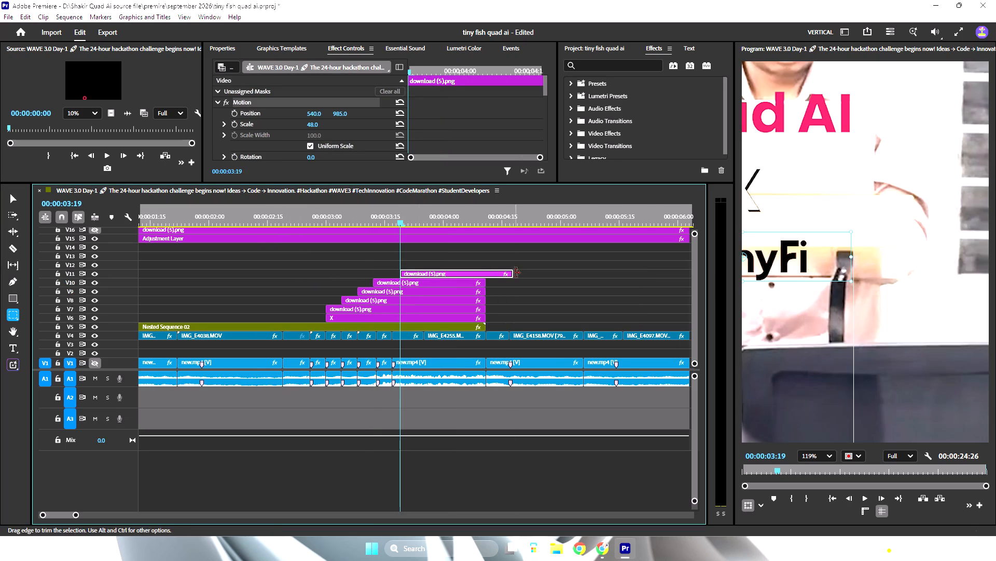
# Move the V11 logo clip to start at about 00:00:03:17 and trim its end to align with the lower logo clips.
pyautogui.moveTo(516, 269); pyautogui.dragTo(500, 271)
pyautogui.keyDown('alt'); pyautogui.scroll(6, 392, 280); pyautogui.keyUp('alt')
pyautogui.keyDown('alt'); pyautogui.moveTo(394, 282); pyautogui.dragTo(440, 276, button='right'); pyautogui.keyUp('alt')
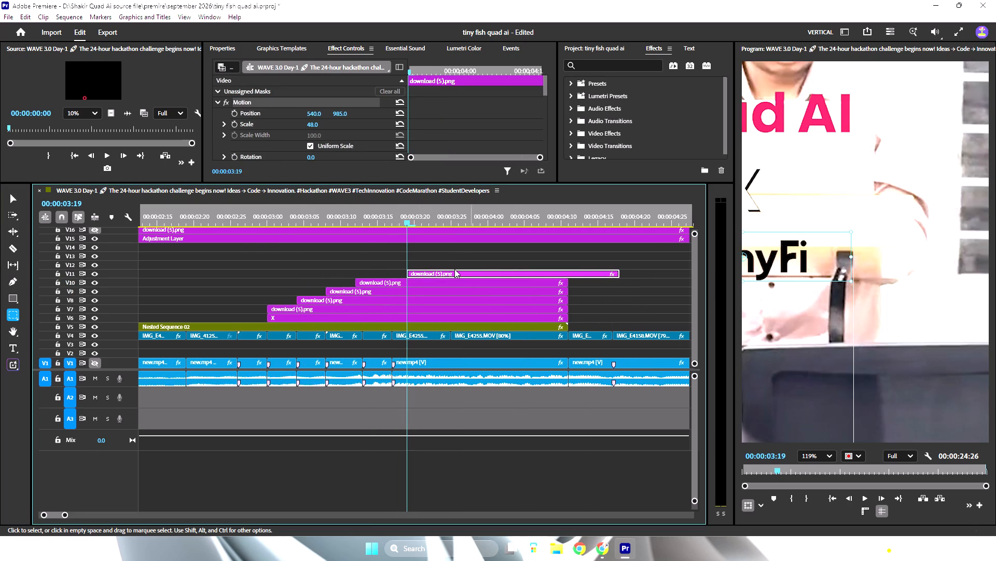
pyautogui.moveTo(473, 271); pyautogui.dragTo(460, 272)
pyautogui.moveTo(606, 275); pyautogui.dragTo(574, 273)
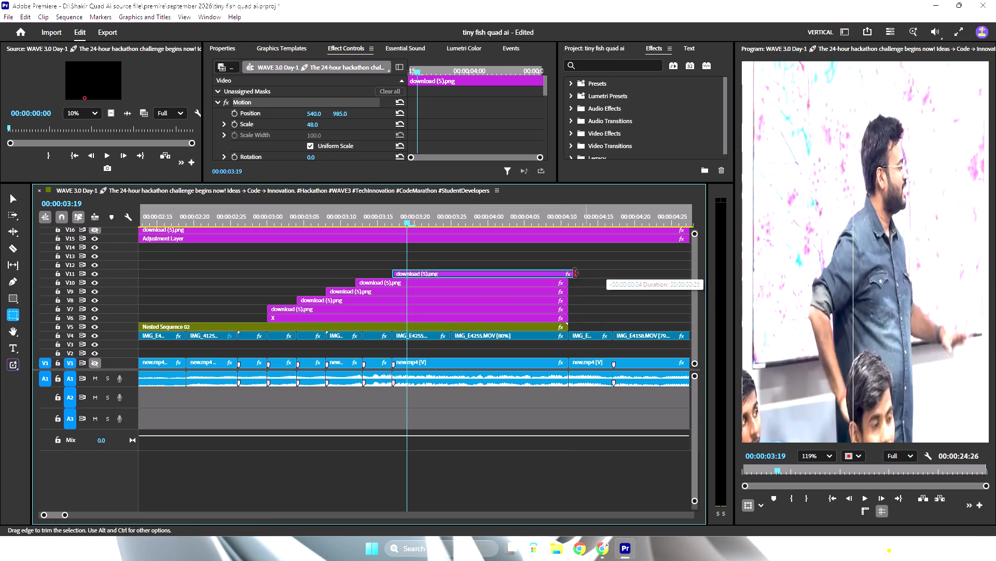
pyautogui.moveTo(574, 273); pyautogui.dragTo(563, 274)
pyautogui.moveTo(564, 274); pyautogui.dragTo(569, 274)
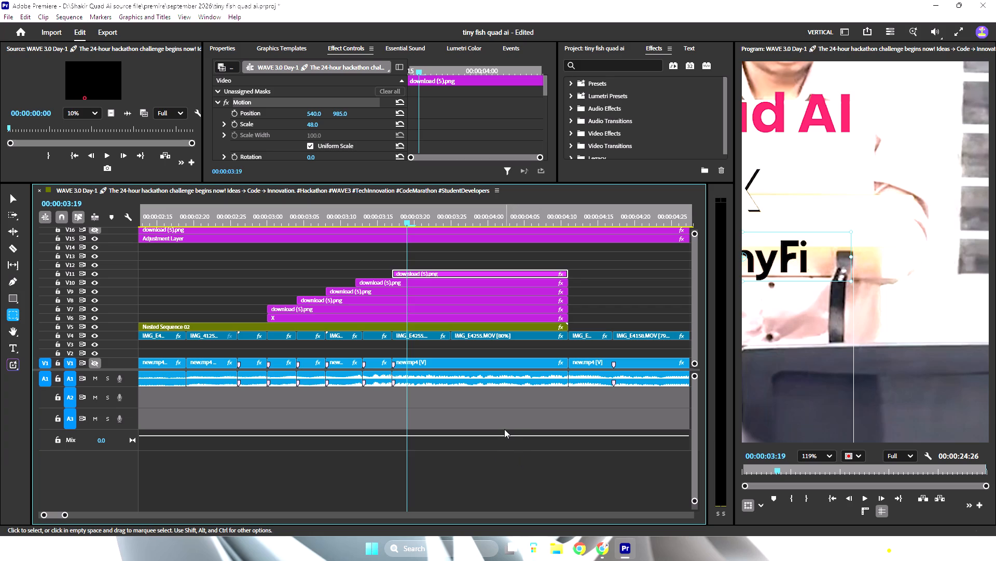
# Move the V11 logo clip's rectangle mask over the letters "sh" and widen it to fit them.
pyautogui.click(436, 270)
pyautogui.scroll(-4, 280, 105)
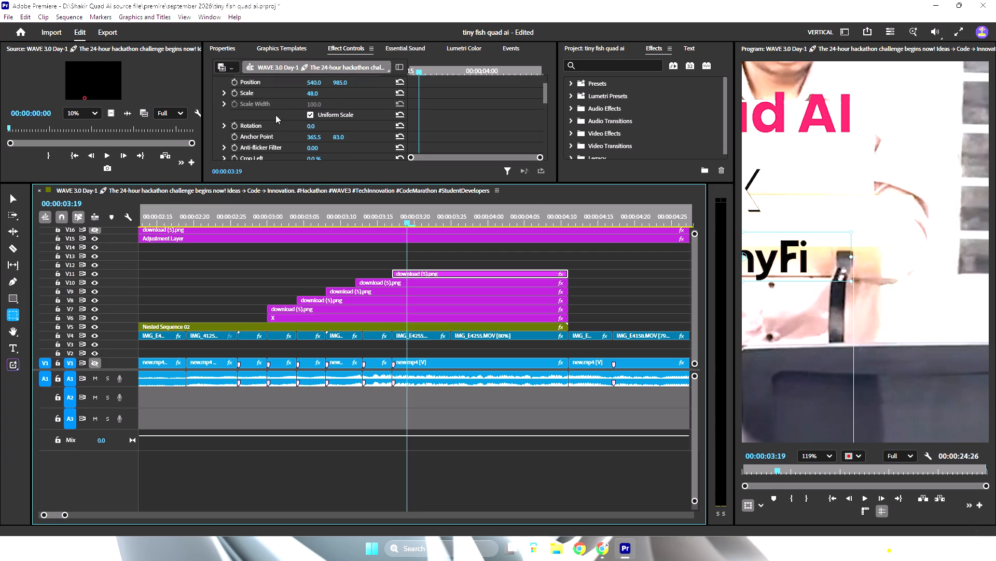
pyautogui.scroll(-13, 275, 115)
pyautogui.scroll(3, 261, 88)
pyautogui.click(255, 98)
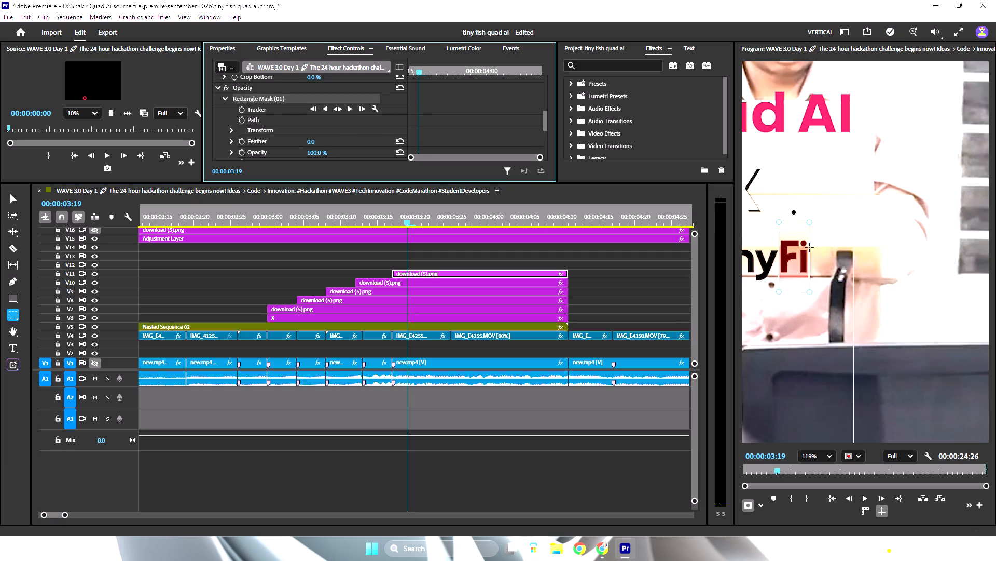
pyautogui.press('v')
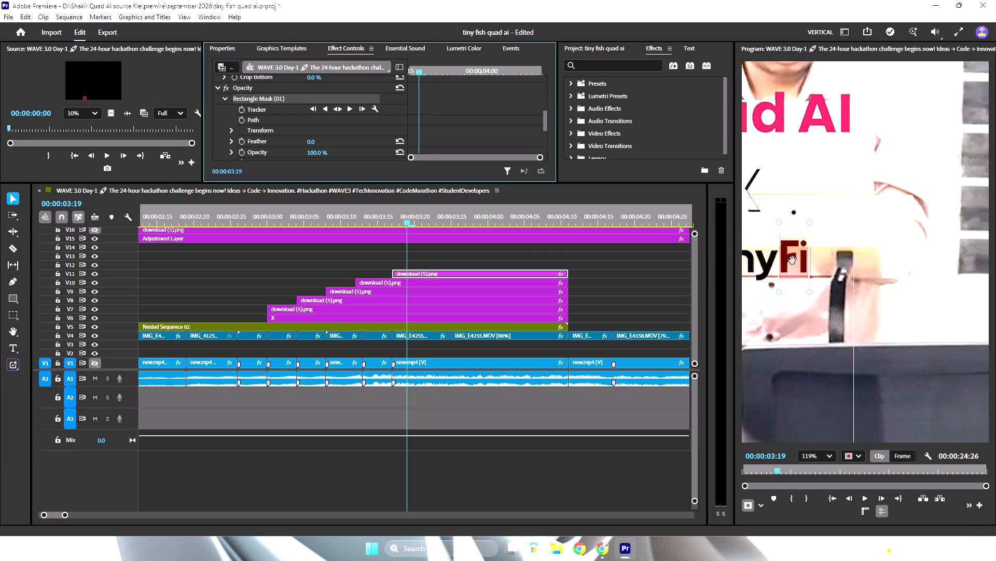
pyautogui.moveTo(792, 260); pyautogui.dragTo(822, 258)
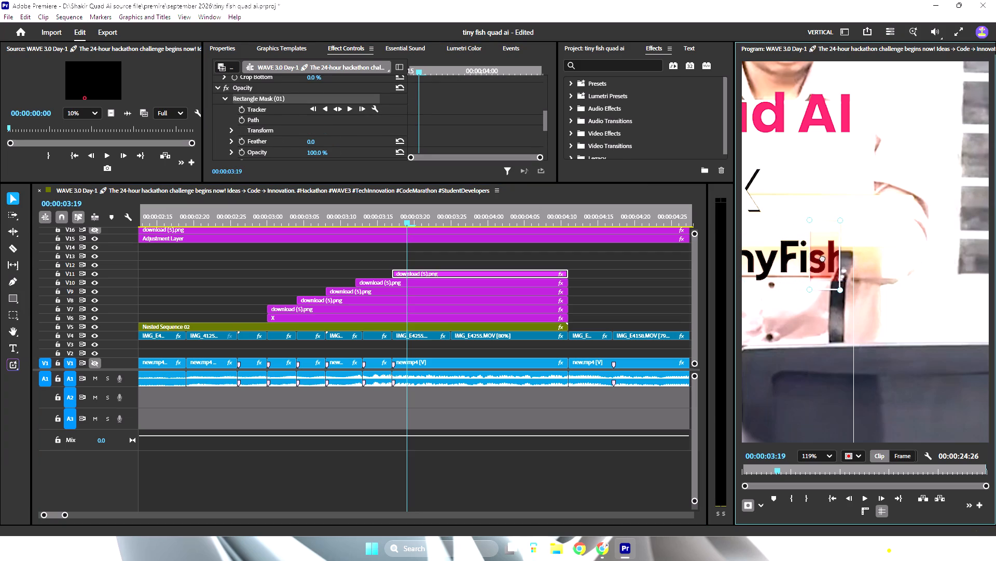
pyautogui.moveTo(822, 258); pyautogui.dragTo(821, 258)
pyautogui.click(839, 289)
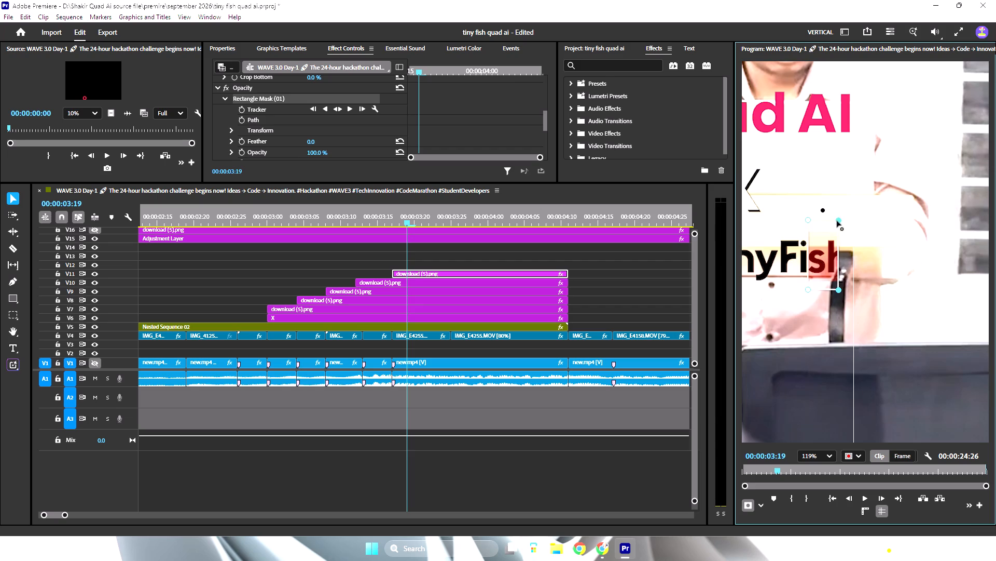
pyautogui.keyDown('shift'); pyautogui.click(841, 221); pyautogui.keyUp('shift')
pyautogui.moveTo(839, 223); pyautogui.dragTo(856, 223)
pyautogui.click(809, 224)
pyautogui.keyDown('shift'); pyautogui.moveTo(808, 289); pyautogui.dragTo(803, 290); pyautogui.keyUp('shift')
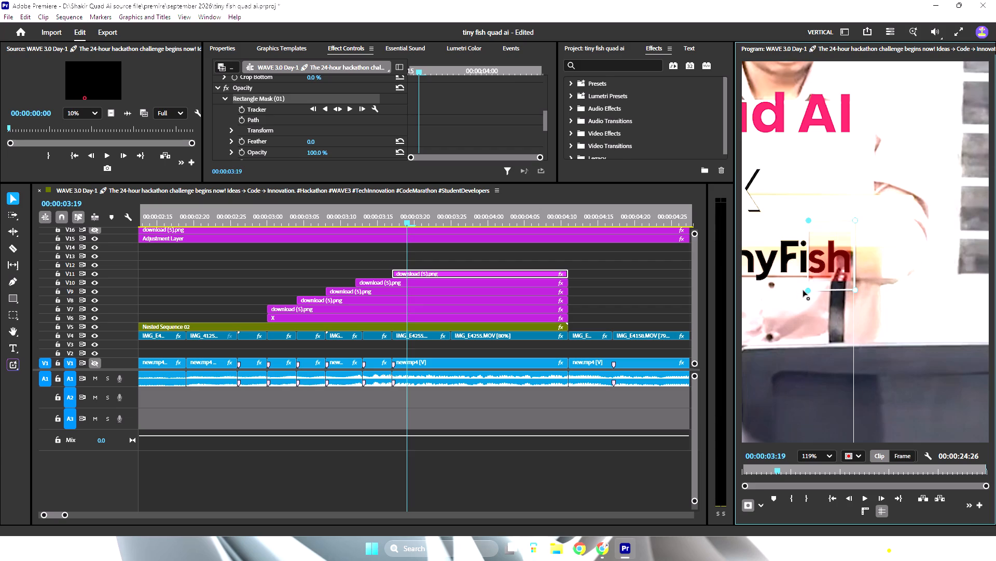
pyautogui.keyDown('shift'); pyautogui.moveTo(803, 290); pyautogui.dragTo(803, 289); pyautogui.keyUp('shift')
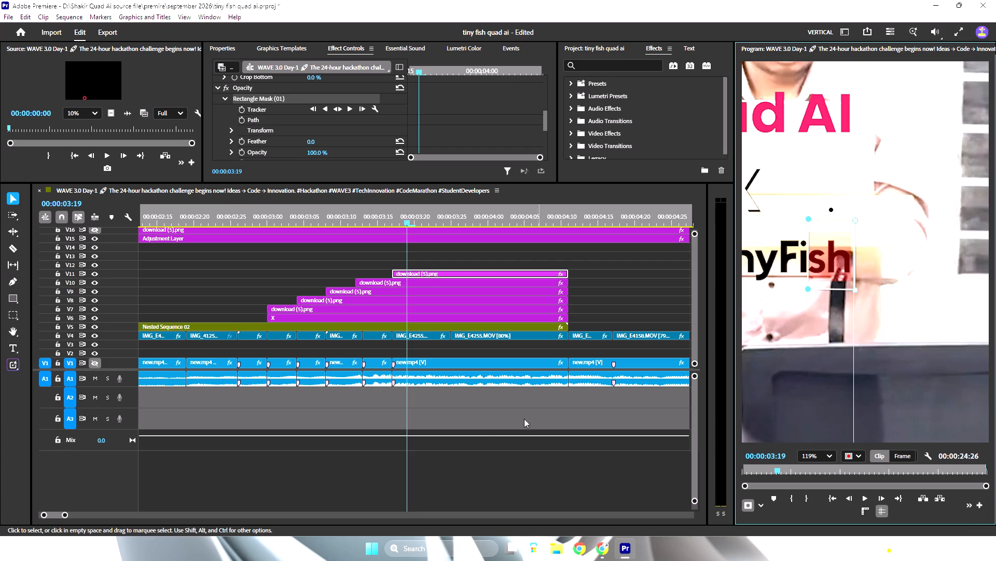
# Scrub between about 00:00:03:07 and 00:00:03:19 to check the logo reveal, and examine the full logo beneath the "Quad AI" title.
pyautogui.click(442, 440)
pyautogui.moveTo(412, 221); pyautogui.dragTo(317, 228)
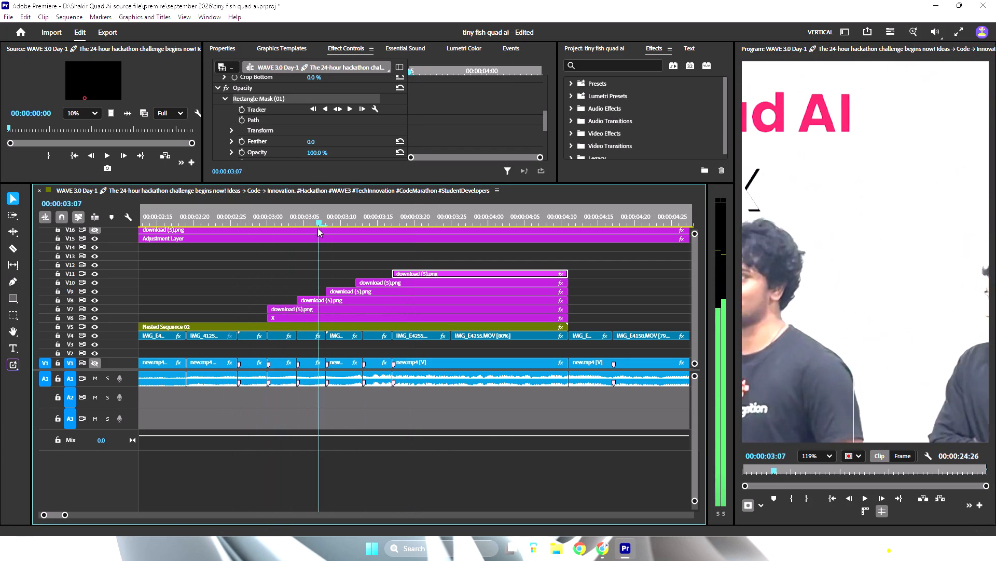
pyautogui.moveTo(317, 228); pyautogui.dragTo(407, 237)
pyautogui.keyDown('alt'); pyautogui.scroll(-9, 434, 343); pyautogui.keyUp('alt')
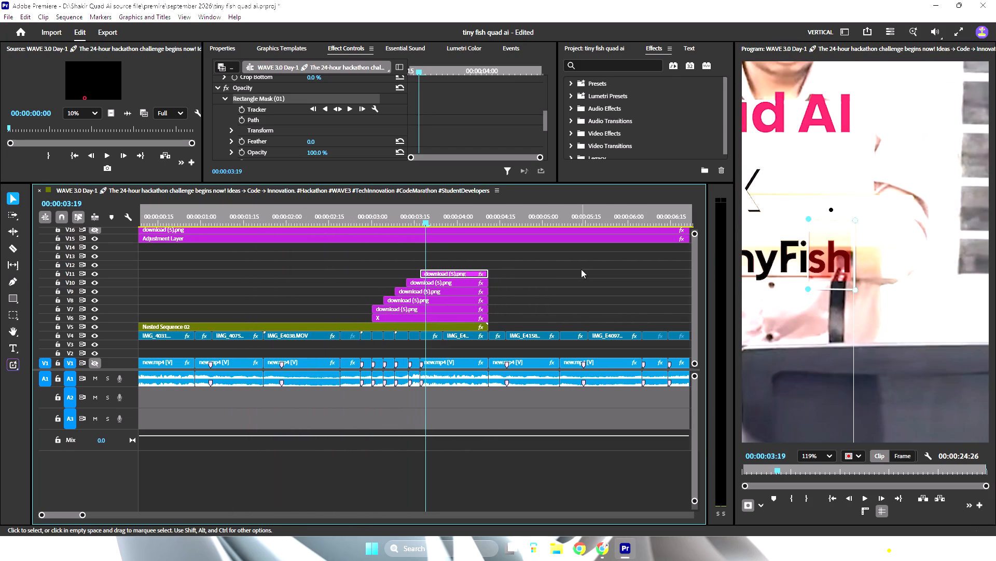
pyautogui.click(581, 269)
pyautogui.scroll(-10, 853, 247)
pyautogui.moveTo(792, 233); pyautogui.dragTo(852, 230, button='middle')
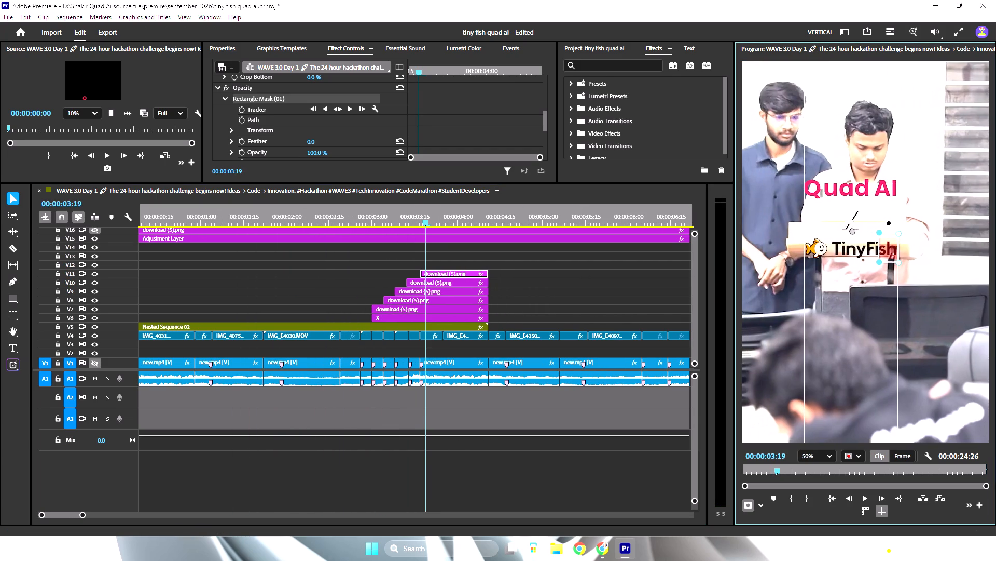
pyautogui.moveTo(852, 230); pyautogui.dragTo(851, 240, button='middle')
pyautogui.scroll(1, 851, 241)
pyautogui.keyDown('alt'); pyautogui.scroll(5, 388, 360); pyautogui.keyUp('alt')
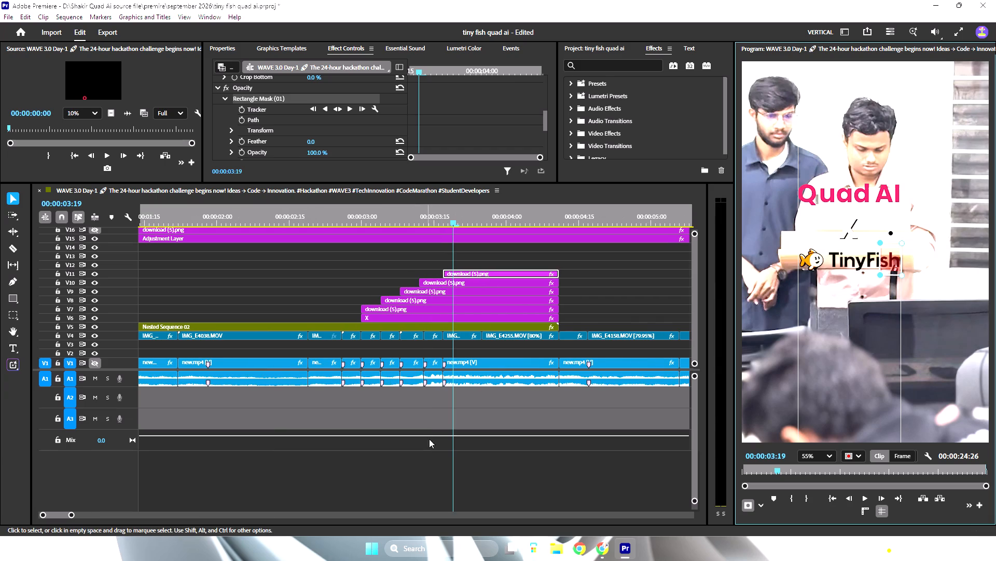
# Nest the TinyFish logo clips on V7 through V11 into one sequence with the default name, leaving out the X clip on V6.
pyautogui.click(432, 439)
pyautogui.moveTo(600, 252); pyautogui.dragTo(451, 308)
pyautogui.rightClick(451, 308)
pyautogui.click(490, 290)
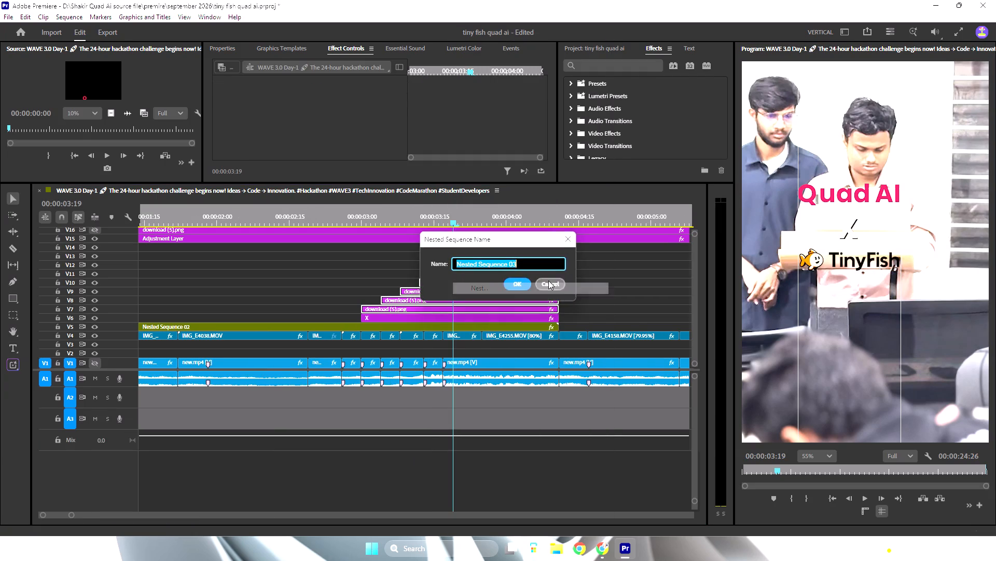
pyautogui.click(504, 279)
# Set the scale of the nested TinyFish logo sequence on V7 to 103.
pyautogui.click(411, 309)
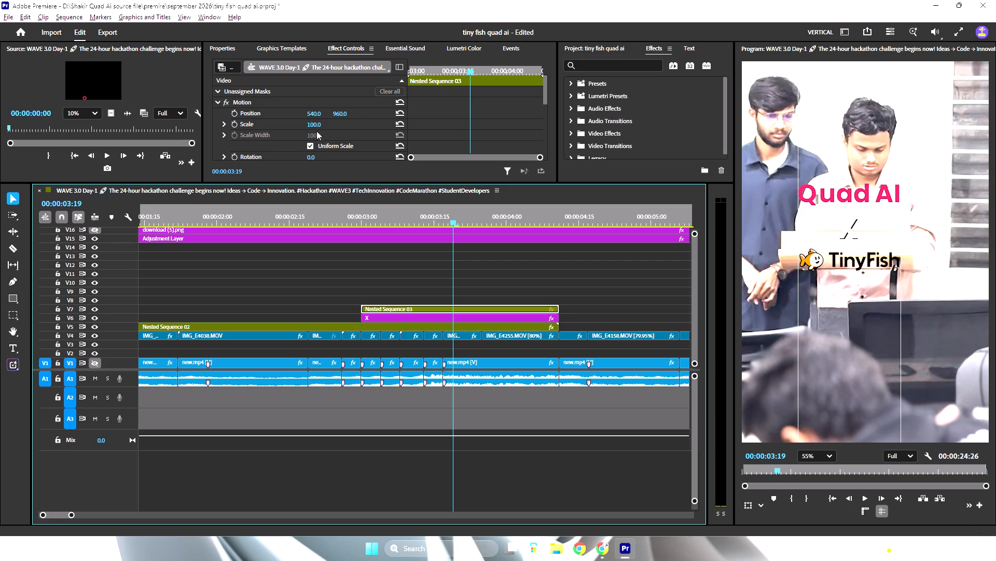
pyautogui.click(311, 123)
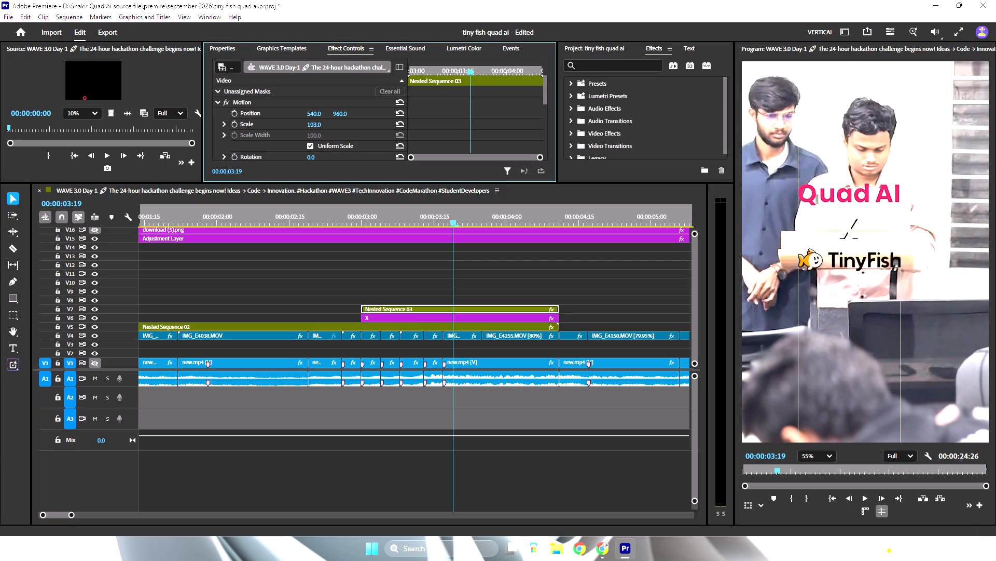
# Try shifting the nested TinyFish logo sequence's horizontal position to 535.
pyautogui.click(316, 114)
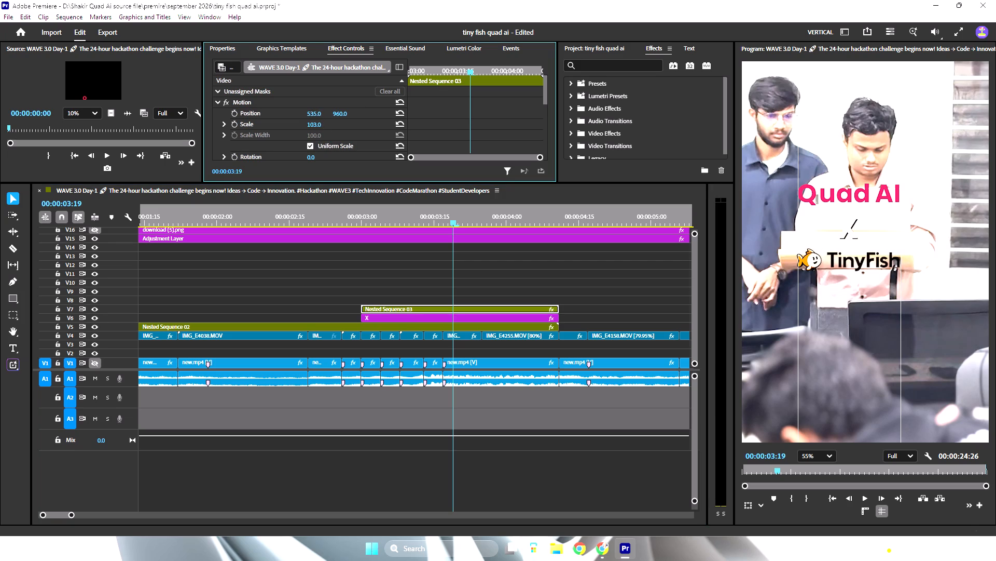
# Play the reel's opening from the start to review the "Quad AI" title and the TinyFish logo reveal.
pyautogui.moveTo(442, 221); pyautogui.dragTo(0, 235)
pyautogui.press('space')
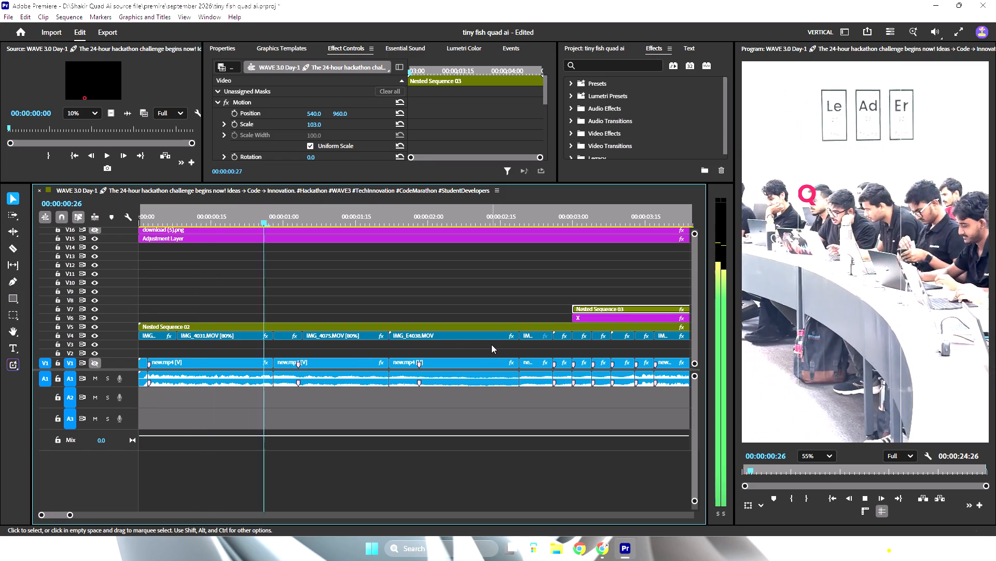
pyautogui.scroll(-11, 491, 342)
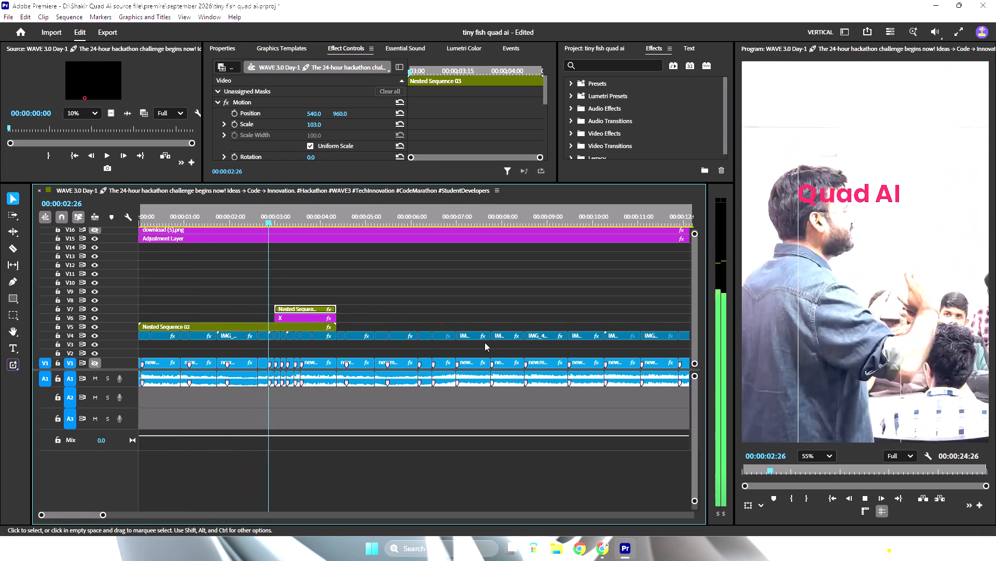
pyautogui.press('space')
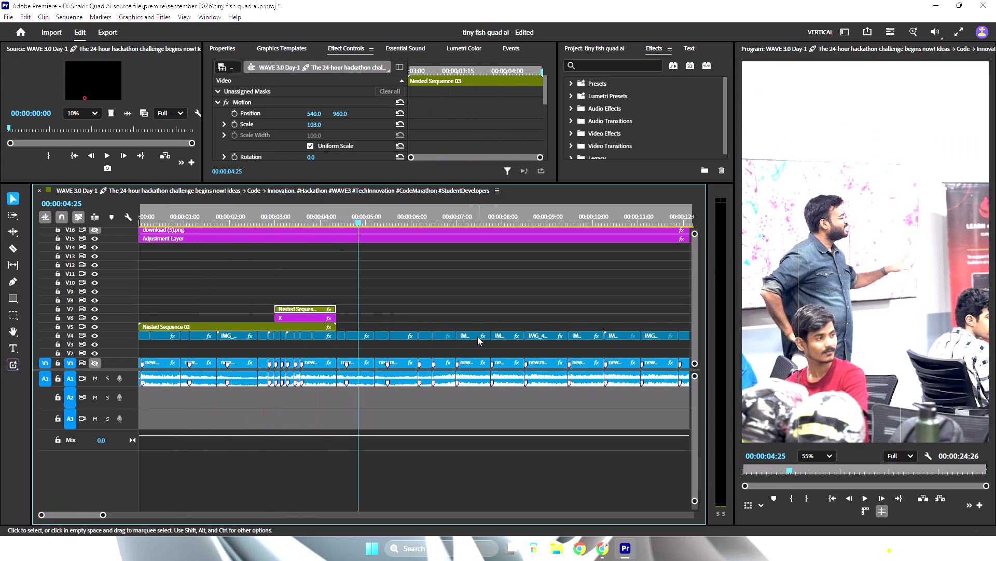
pyautogui.keyDown('alt'); pyautogui.scroll(-7, 473, 335); pyautogui.keyUp('alt')
pyautogui.moveTo(246, 219); pyautogui.dragTo(0, 207)
pyautogui.press('space')
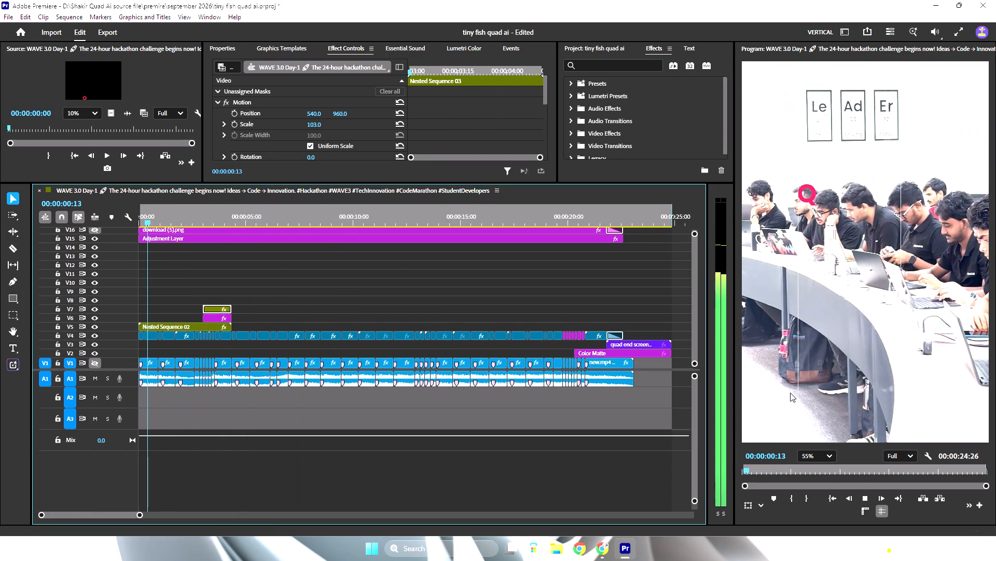
pyautogui.press('space')
# Set the program preview zoom to Fit and replay the opening from the start in full frame.
pyautogui.click(829, 456)
pyautogui.click(811, 311)
pyautogui.press('space')
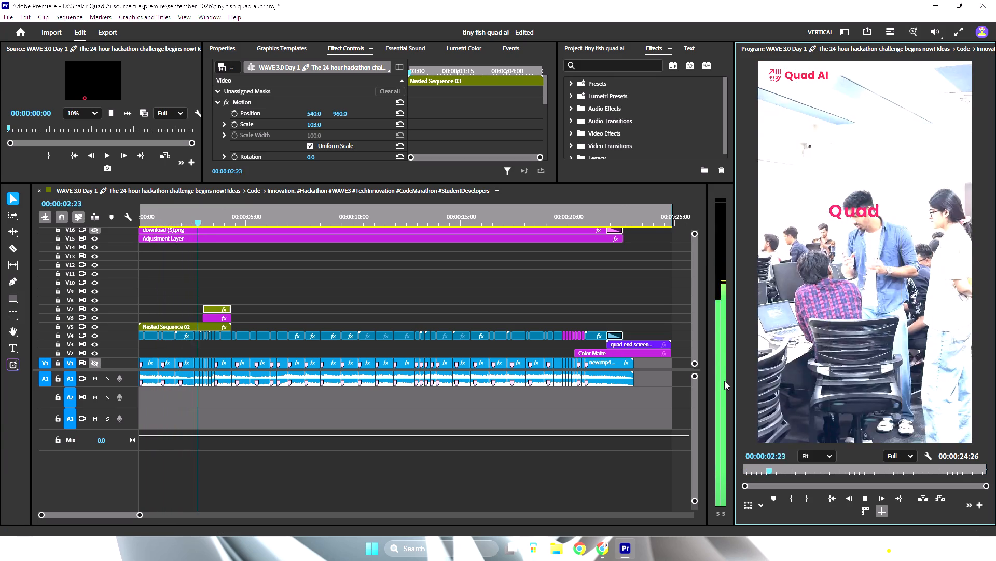
pyautogui.press('space')
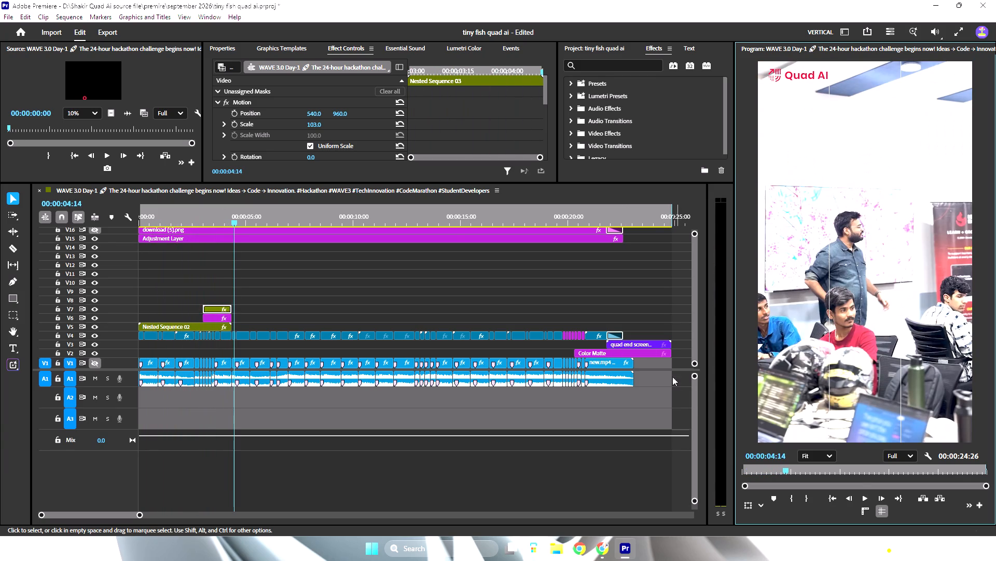
pyautogui.moveTo(237, 217); pyautogui.dragTo(126, 223)
pyautogui.press('space')
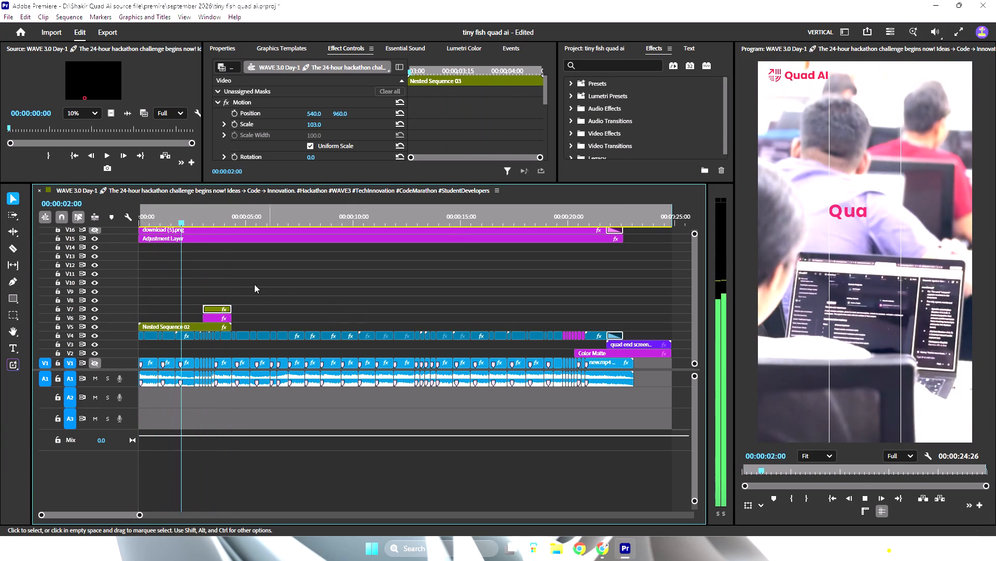
pyautogui.press('space')
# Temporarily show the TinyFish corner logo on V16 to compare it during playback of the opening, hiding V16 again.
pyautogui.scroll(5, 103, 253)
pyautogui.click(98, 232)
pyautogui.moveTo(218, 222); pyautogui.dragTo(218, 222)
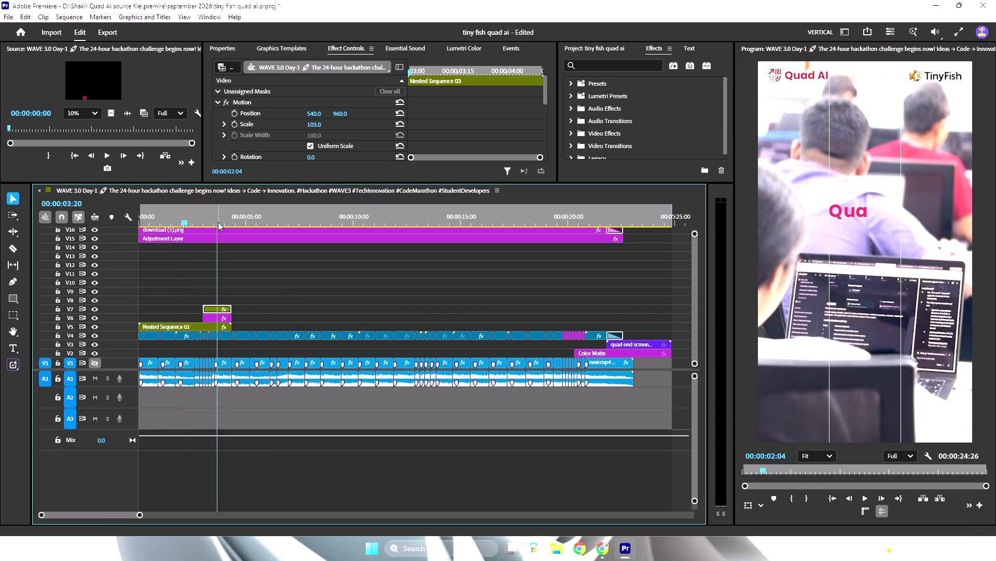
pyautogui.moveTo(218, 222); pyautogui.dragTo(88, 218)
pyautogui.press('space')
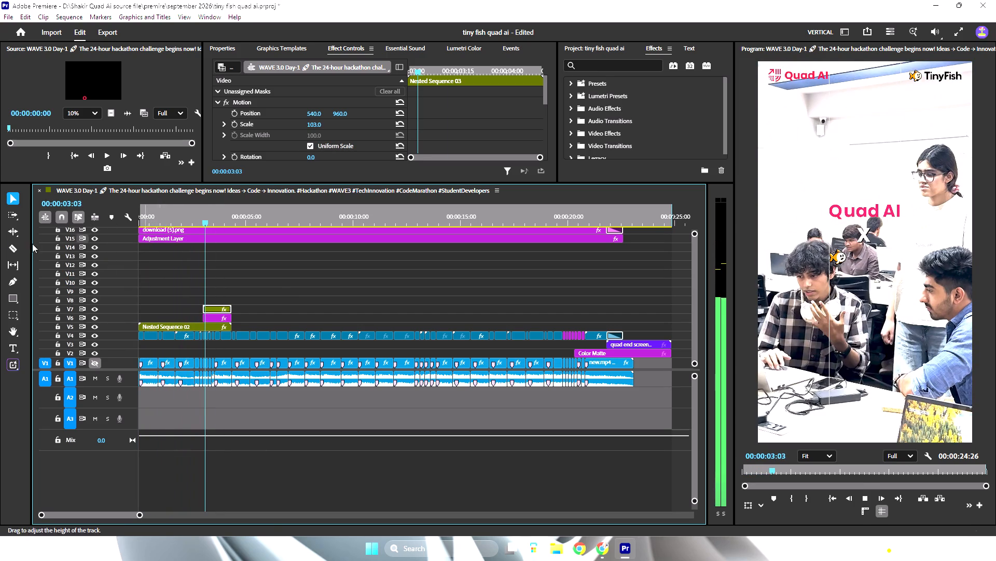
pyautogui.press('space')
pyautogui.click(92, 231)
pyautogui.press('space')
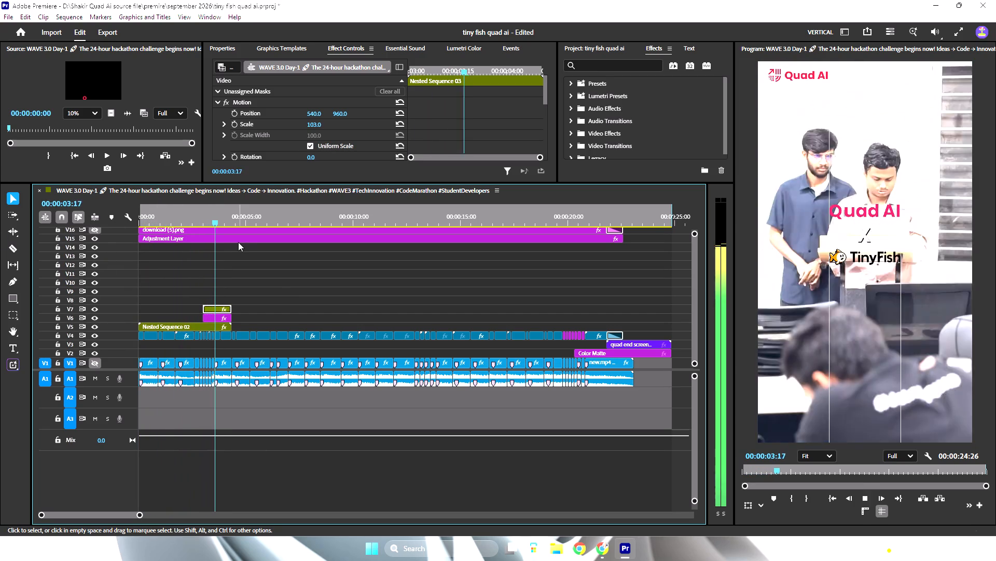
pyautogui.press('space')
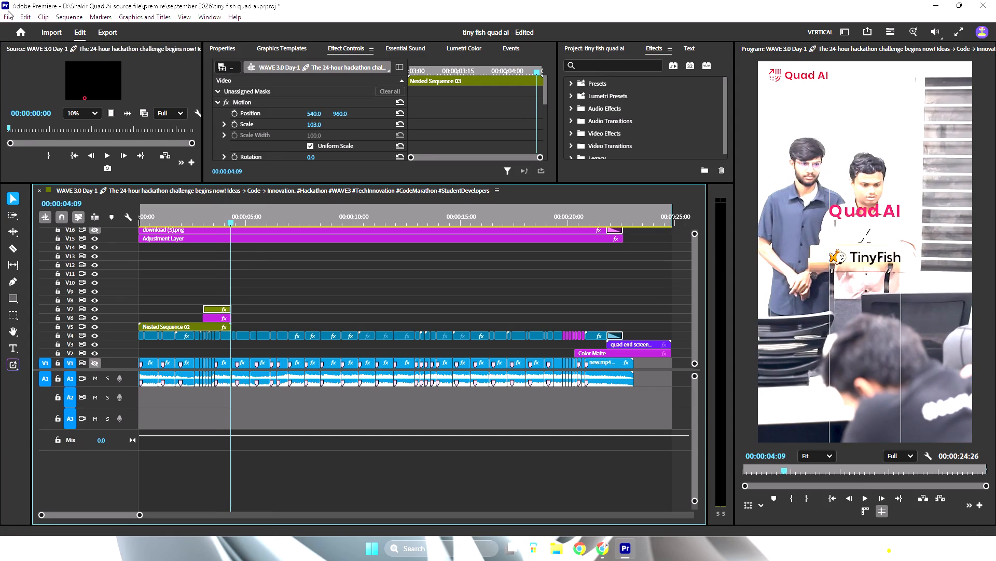
# Set up a media export of the reel in the BANGLORE folder with the file name "Quad AI x TinyFish Edit V2.mp4".
pyautogui.click(9, 15)
pyautogui.click(65, 360)
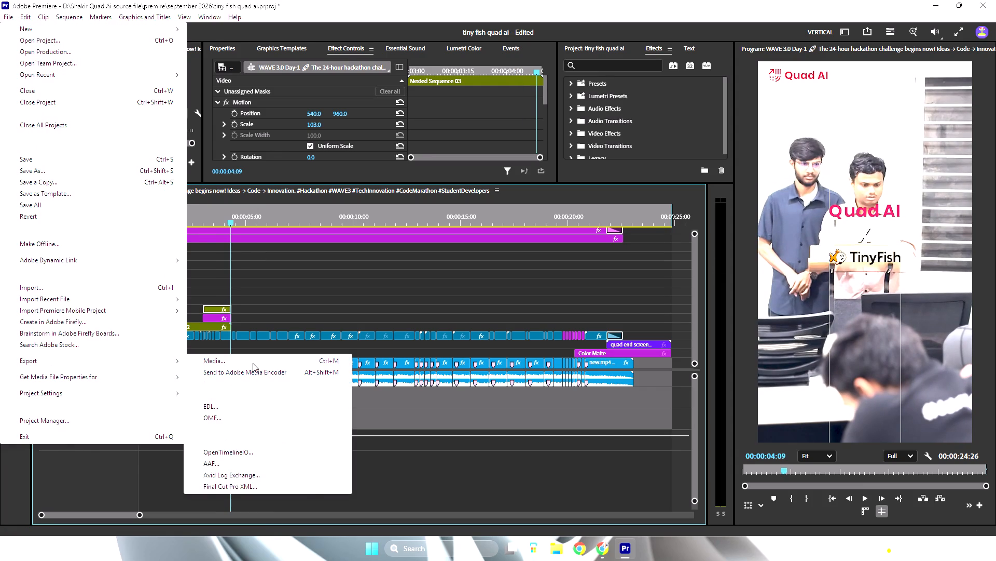
pyautogui.click(253, 363)
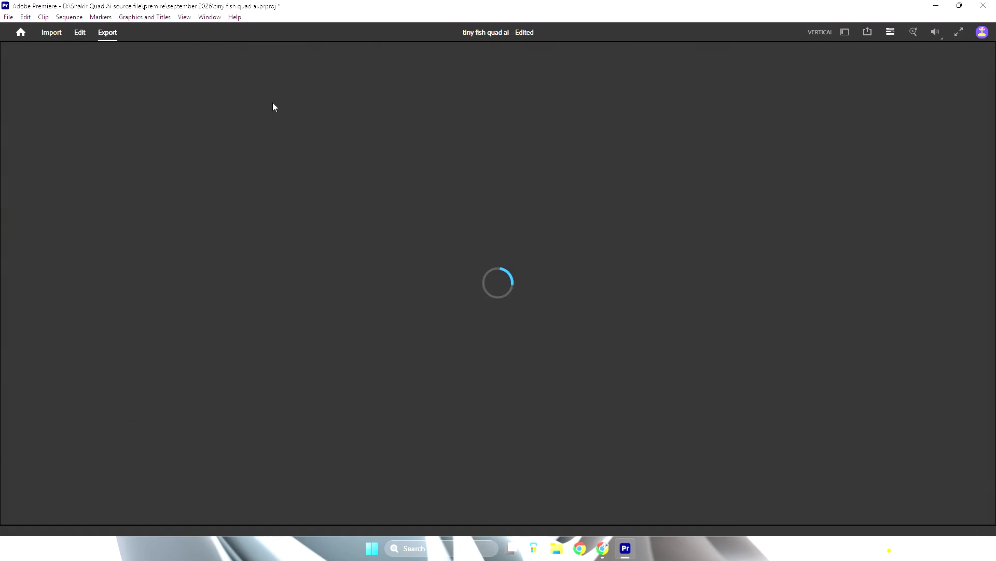
pyautogui.click(260, 102)
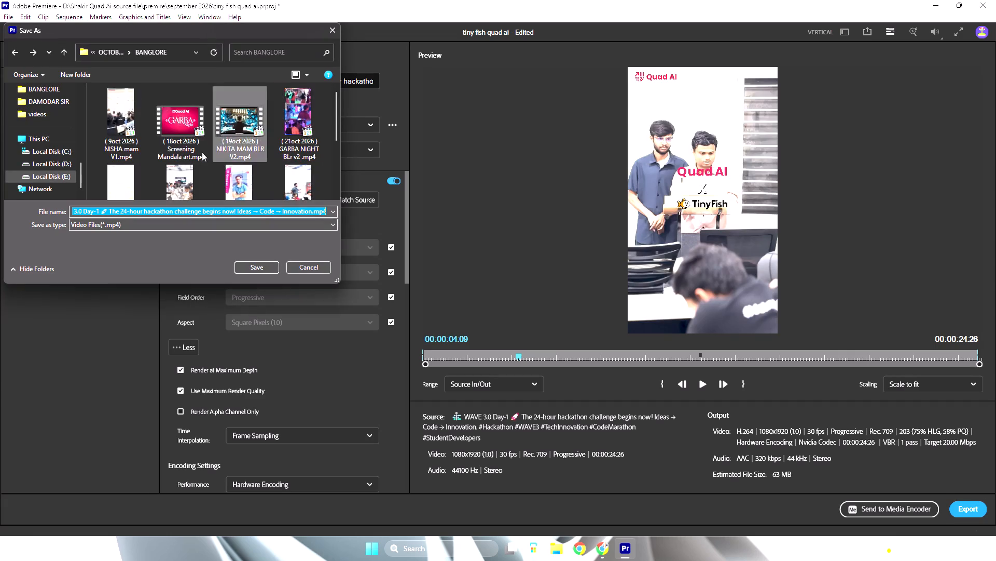
pyautogui.scroll(-9, 203, 133)
pyautogui.scroll(1, 244, 152)
pyautogui.click(308, 139)
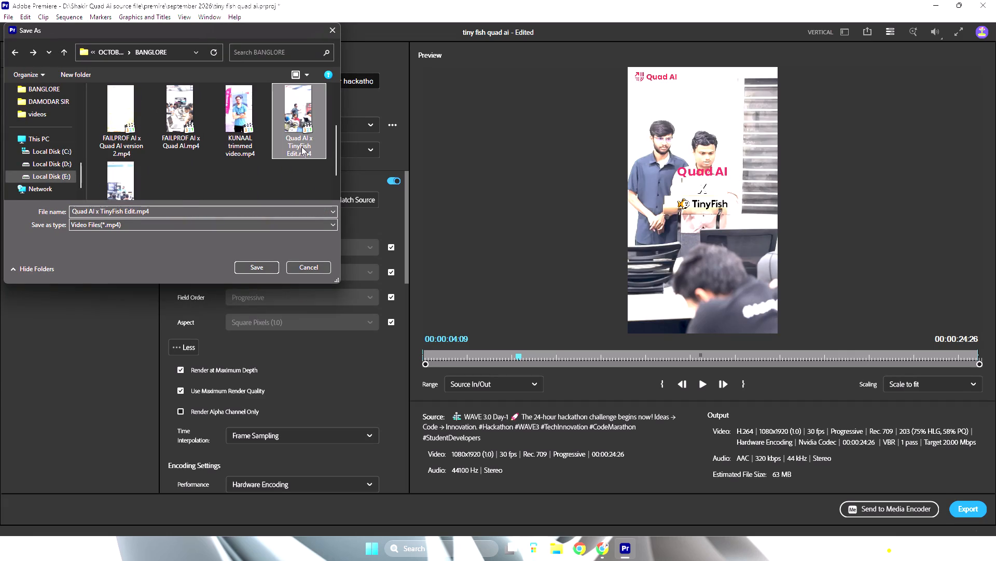
pyautogui.click(135, 210)
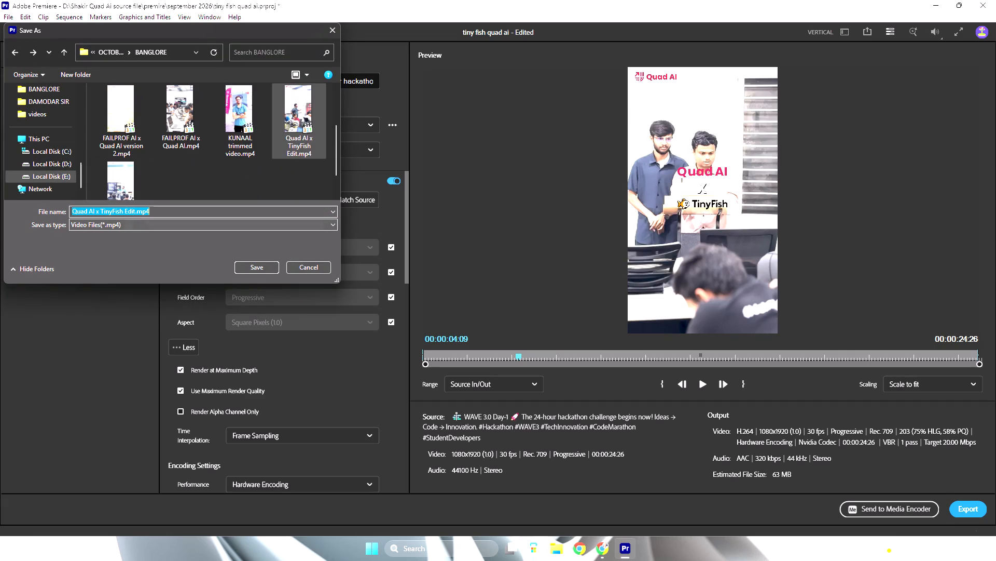
pyautogui.click(134, 213)
pyautogui.press('space')
pyautogui.press('v')
pyautogui.press('2')
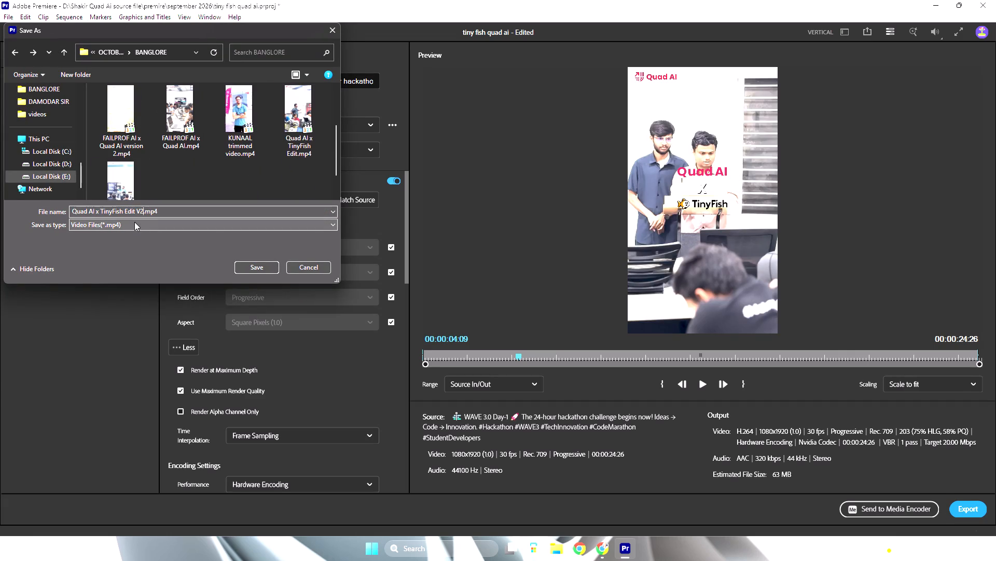
pyautogui.click(257, 266)
# Check the remaining encoding settings and export the reel as an H.264 video file.
pyautogui.scroll(-20, 224, 382)
pyautogui.scroll(-2, 224, 382)
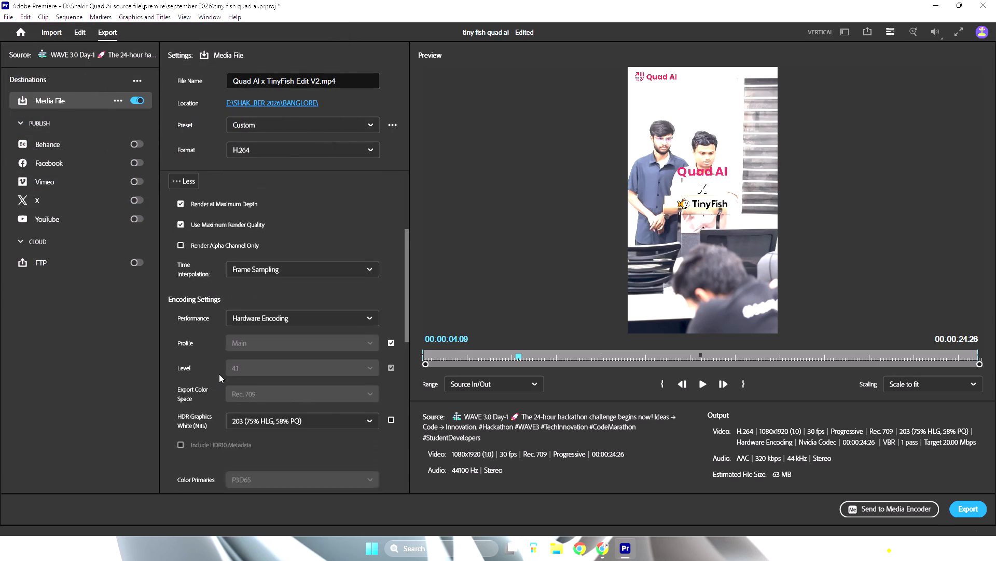
pyautogui.scroll(-20, 219, 374)
pyautogui.scroll(-10, 219, 374)
pyautogui.click(965, 505)
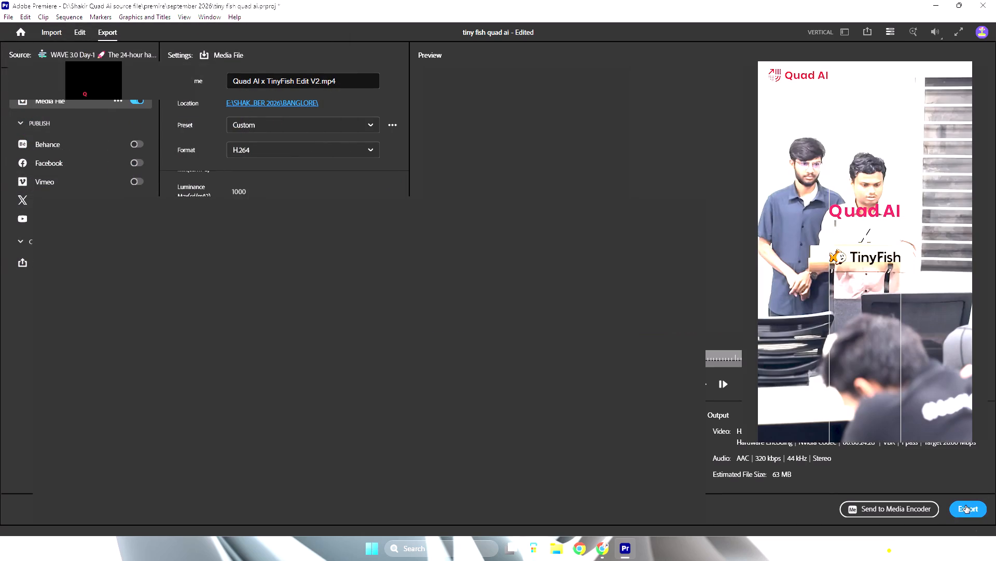
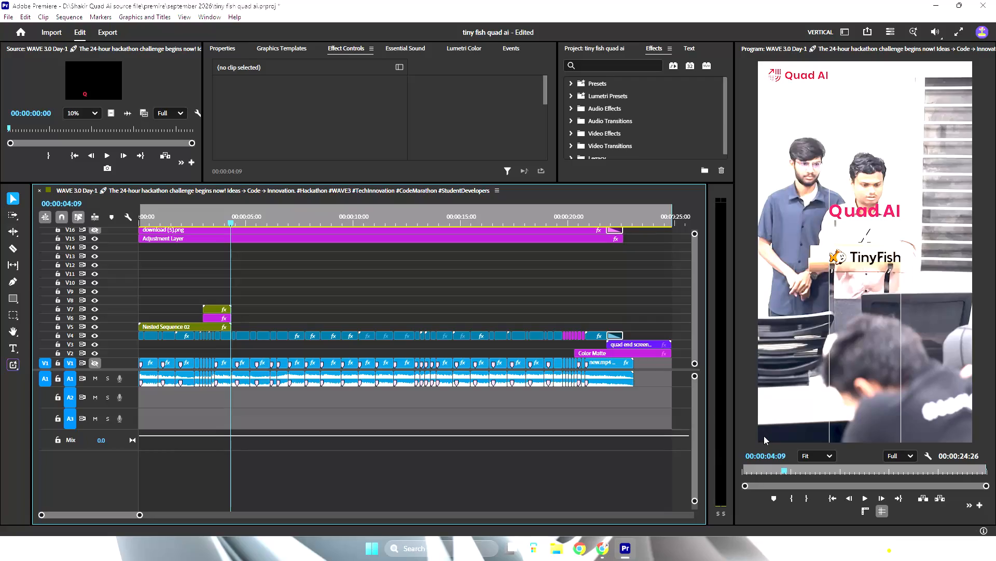
# Save the tiny fish quad ai project with the finished opening edits.
pyautogui.hotkey('ctrl', 's')
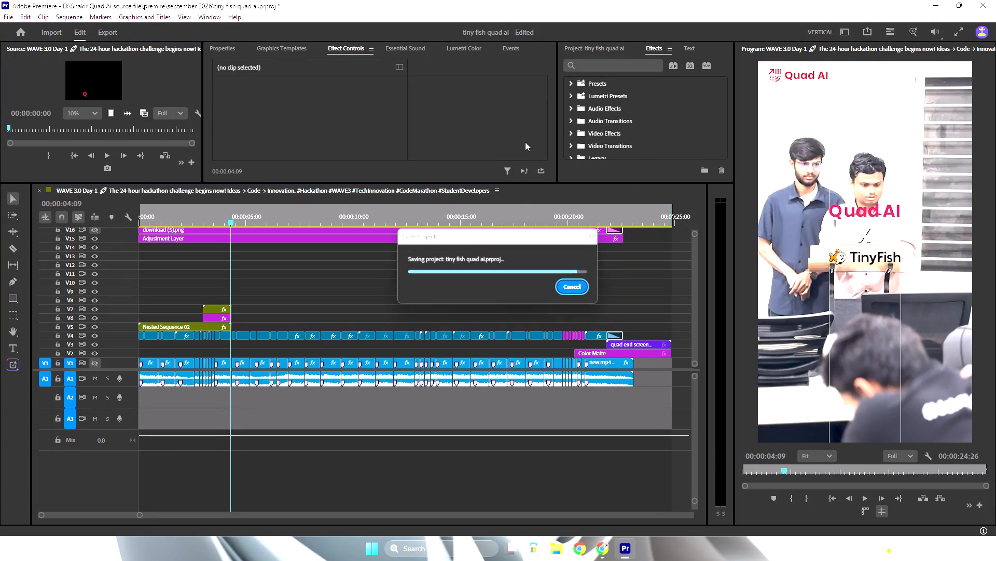
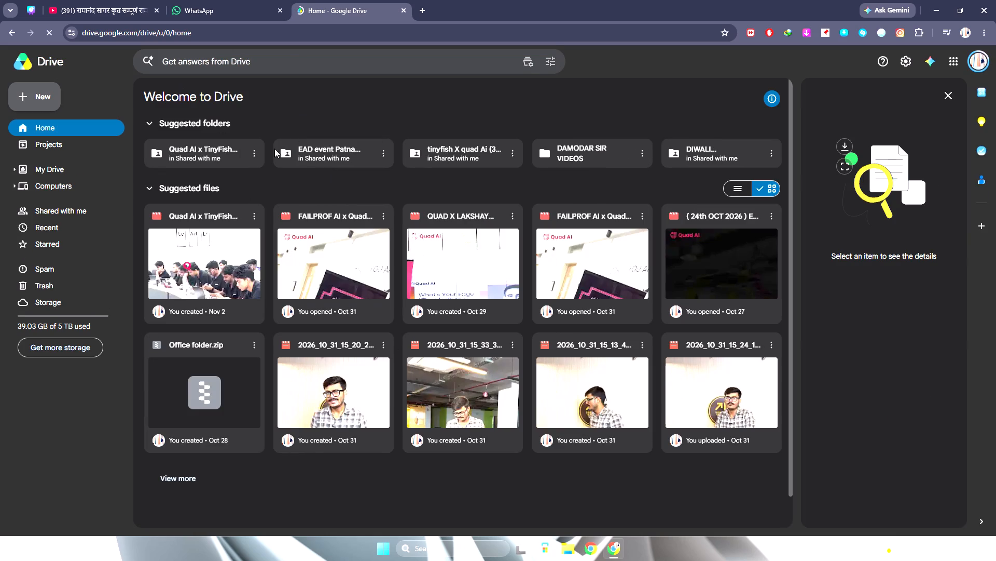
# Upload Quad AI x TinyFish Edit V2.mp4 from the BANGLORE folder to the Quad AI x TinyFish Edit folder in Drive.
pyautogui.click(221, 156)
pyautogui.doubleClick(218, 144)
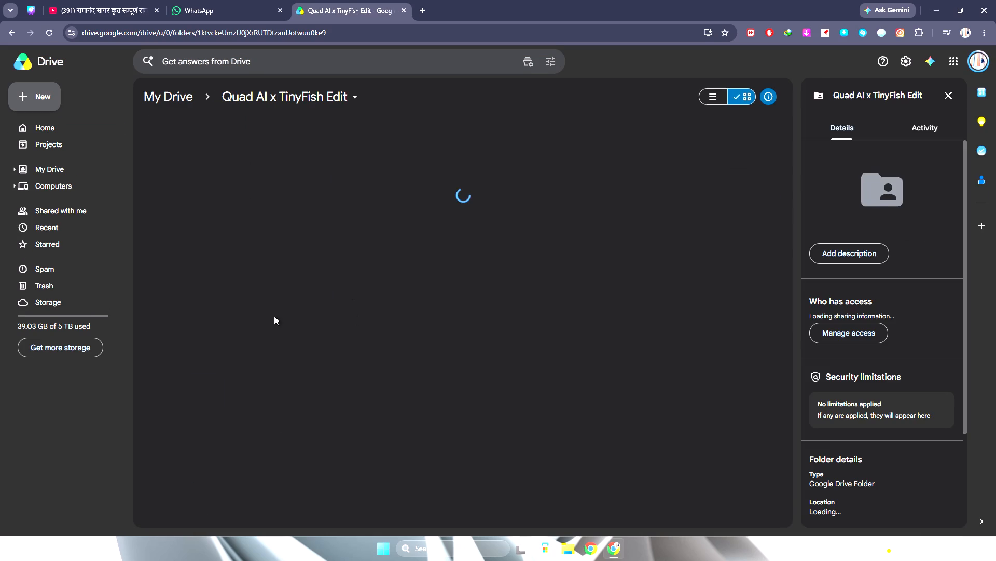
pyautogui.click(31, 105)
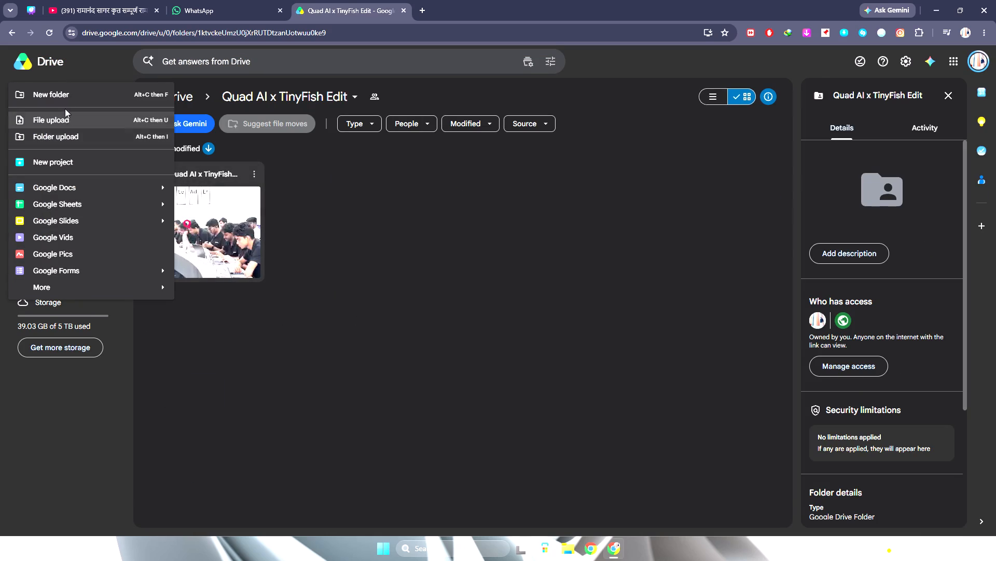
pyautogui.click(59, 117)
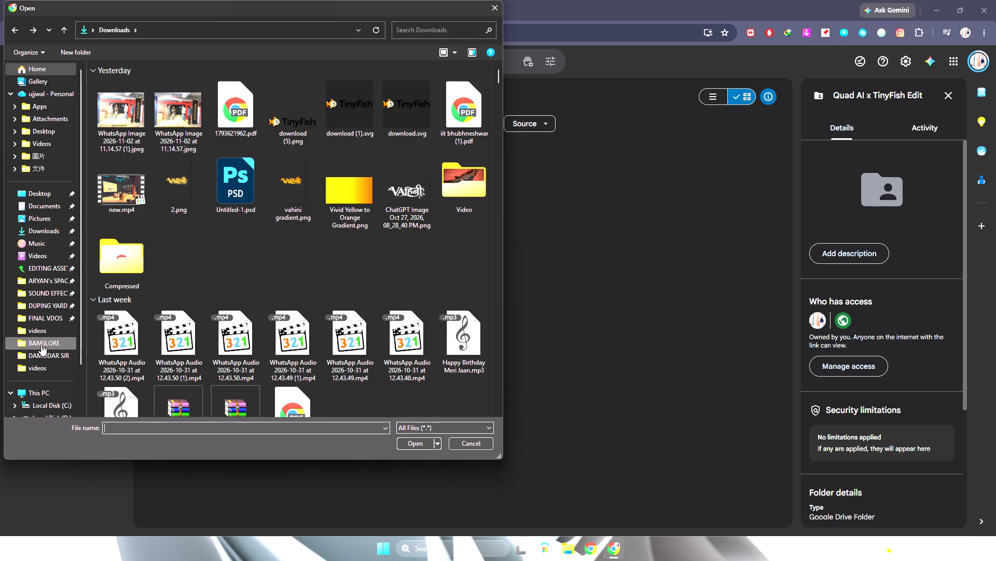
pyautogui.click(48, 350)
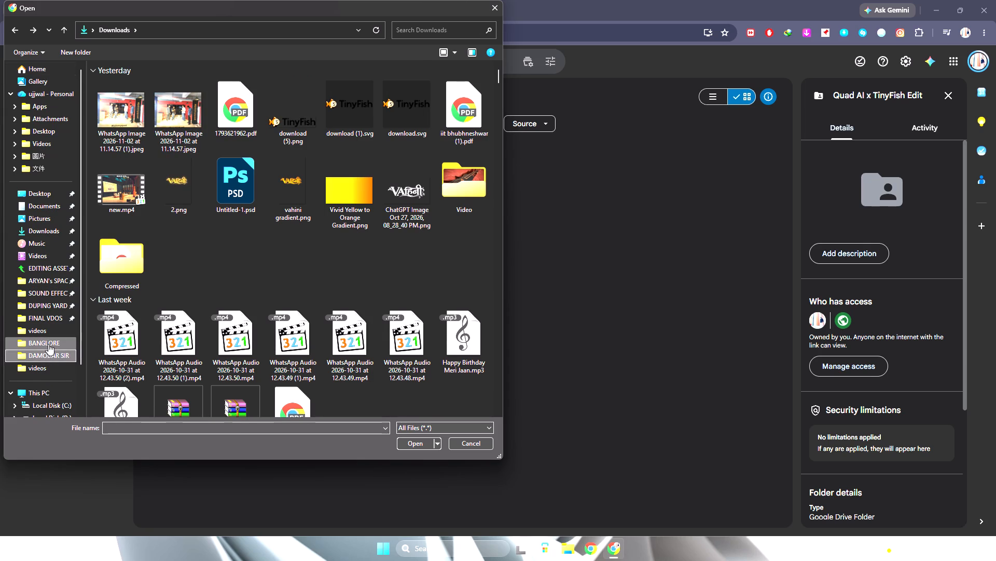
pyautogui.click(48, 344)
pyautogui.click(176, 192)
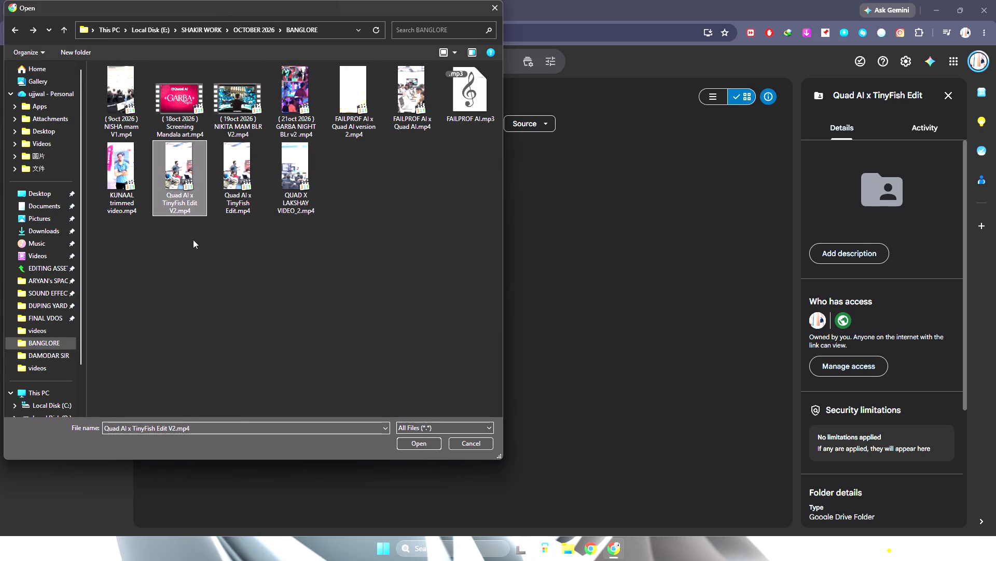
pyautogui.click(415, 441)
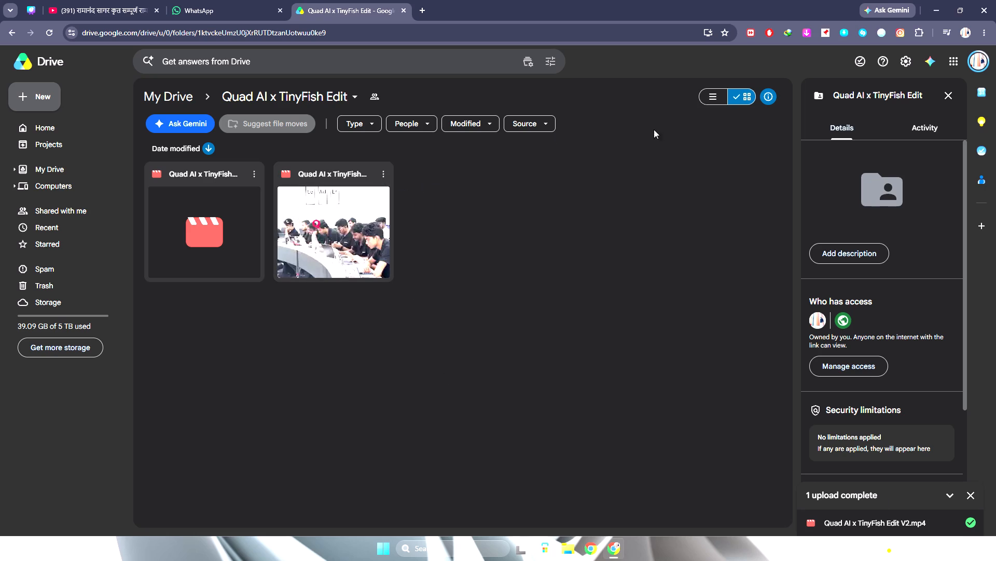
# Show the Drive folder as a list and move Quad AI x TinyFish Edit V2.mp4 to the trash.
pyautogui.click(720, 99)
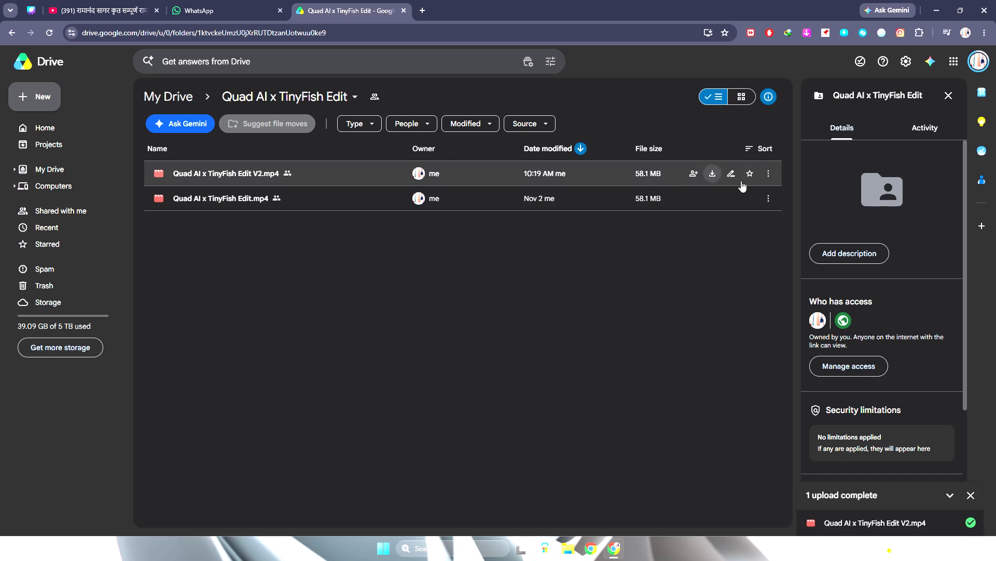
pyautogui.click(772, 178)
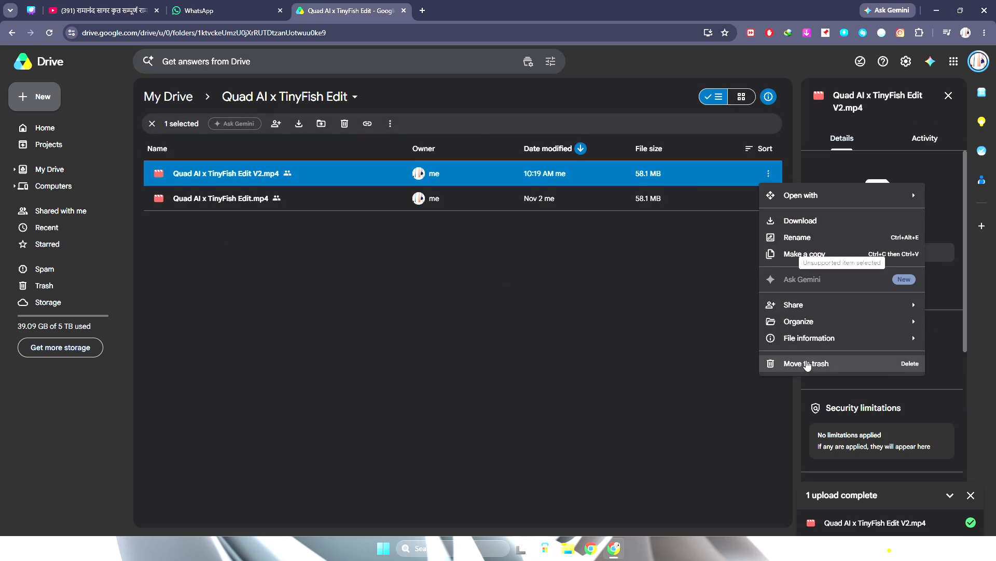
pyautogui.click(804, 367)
# Launch Adobe Premiere from the desktop and open the recent tiny fish quad ai project.
pyautogui.click(995, 560)
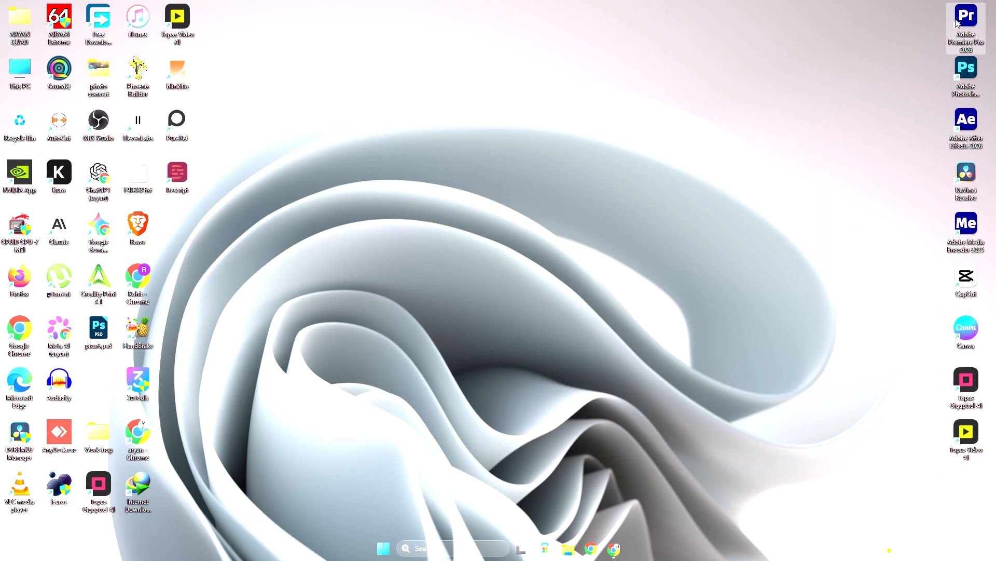
pyautogui.doubleClick(967, 15)
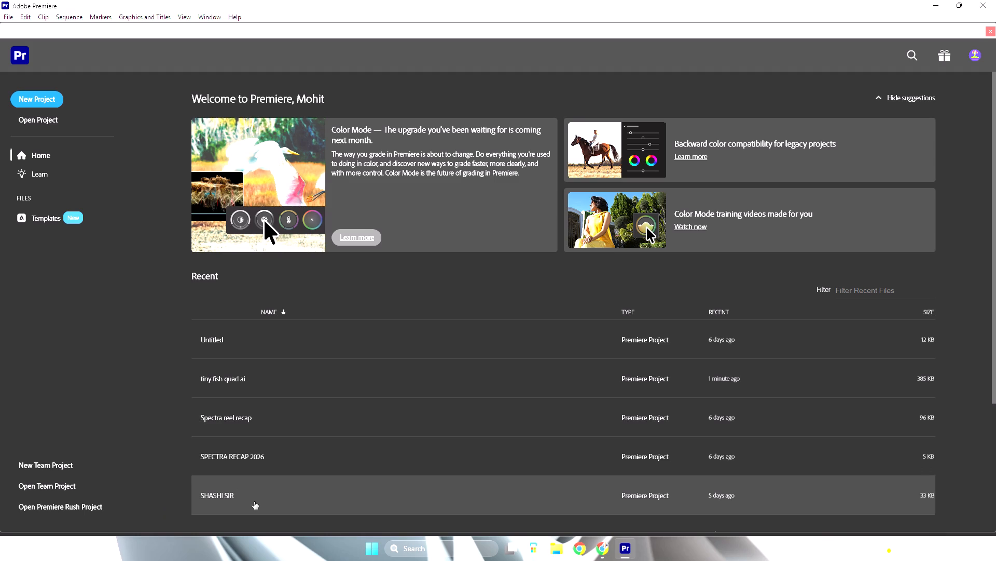
pyautogui.scroll(-1, 316, 410)
pyautogui.click(251, 357)
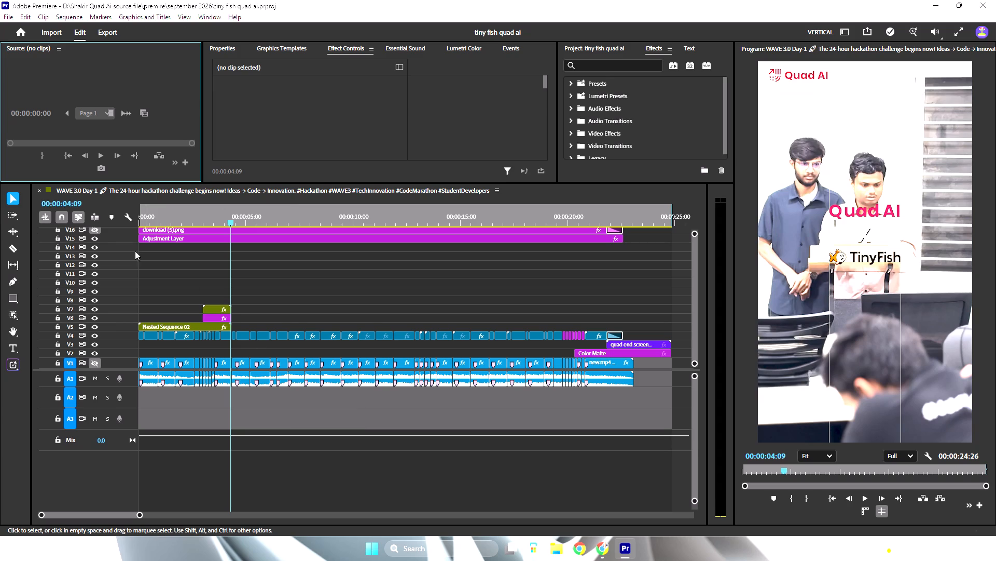
# Turn on the output of track V16, which holds the TinyFish corner logo download (5).png.
pyautogui.click(100, 231)
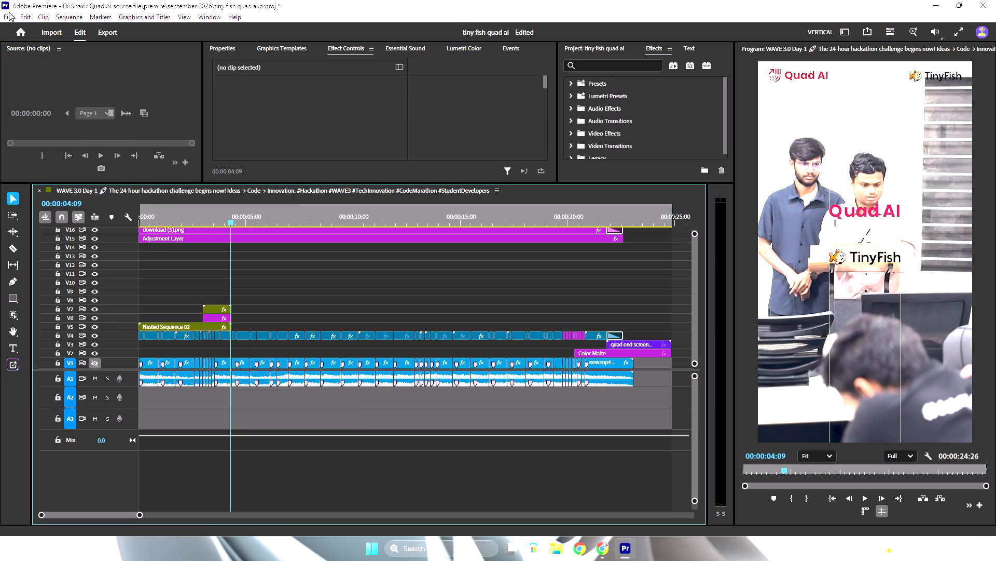
# Set the media export to overwrite Quad AI x TinyFish Edit V2.mp4 in the BANGLORE folder.
pyautogui.click(9, 13)
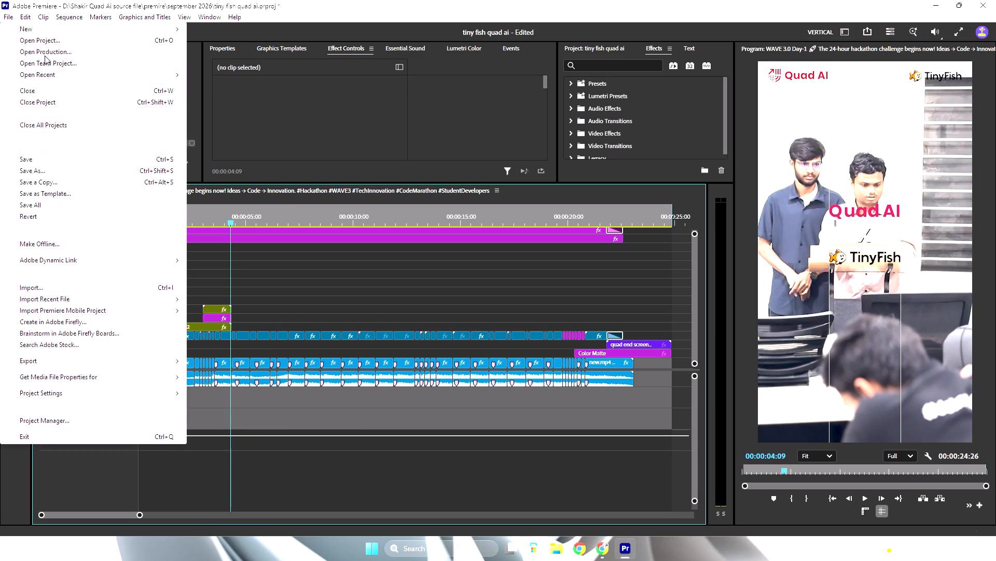
pyautogui.click(71, 362)
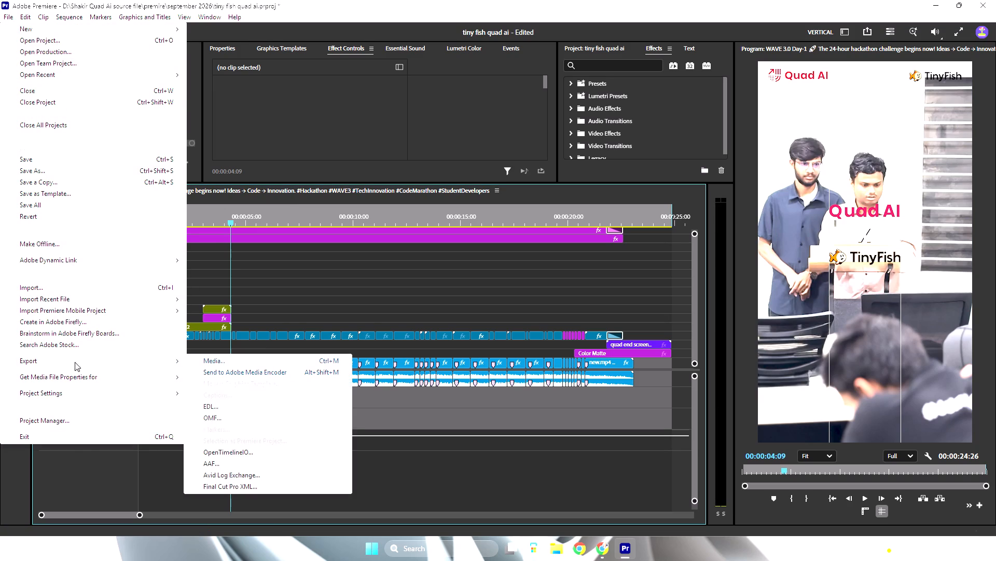
pyautogui.click(229, 361)
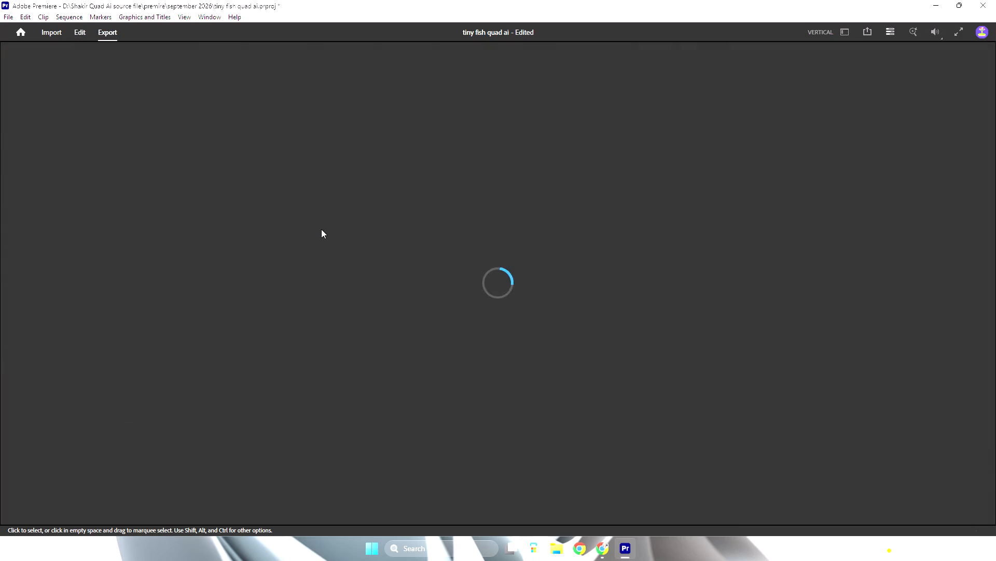
pyautogui.click(271, 102)
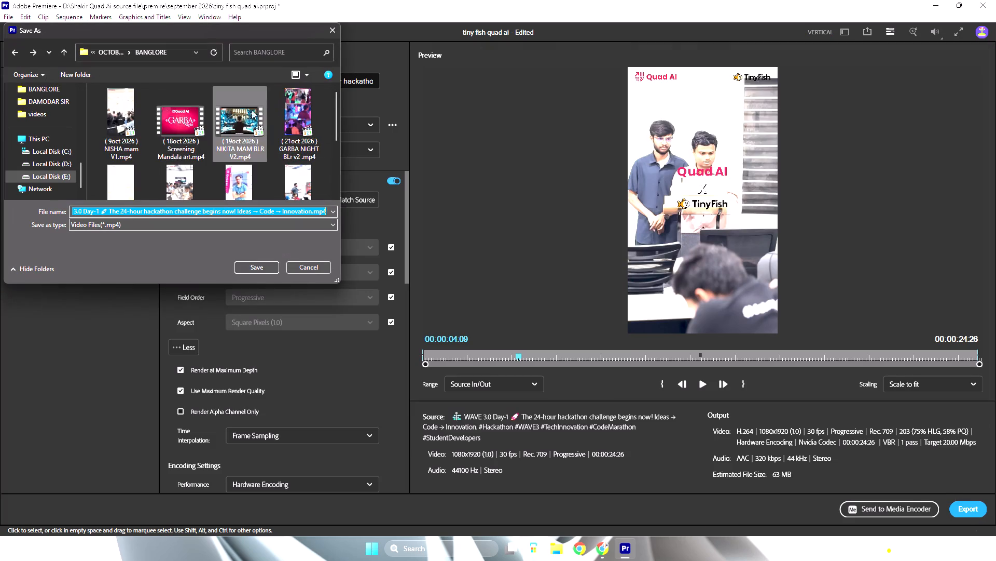
pyautogui.scroll(-2, 218, 152)
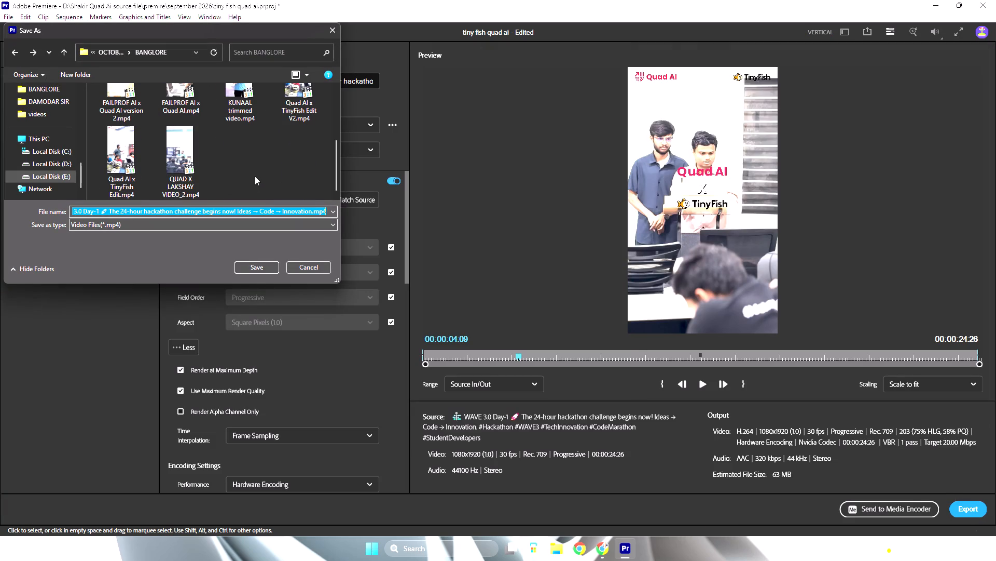
pyautogui.scroll(3, 255, 176)
pyautogui.scroll(-4, 255, 176)
pyautogui.scroll(3, 255, 176)
pyautogui.scroll(-4, 255, 176)
pyautogui.click(291, 100)
pyautogui.click(142, 213)
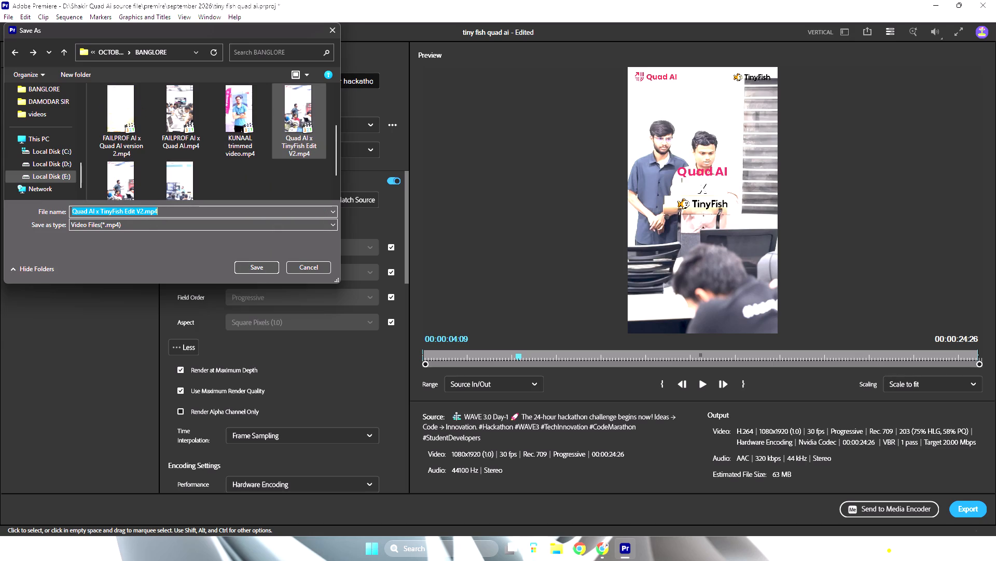
pyautogui.click(143, 210)
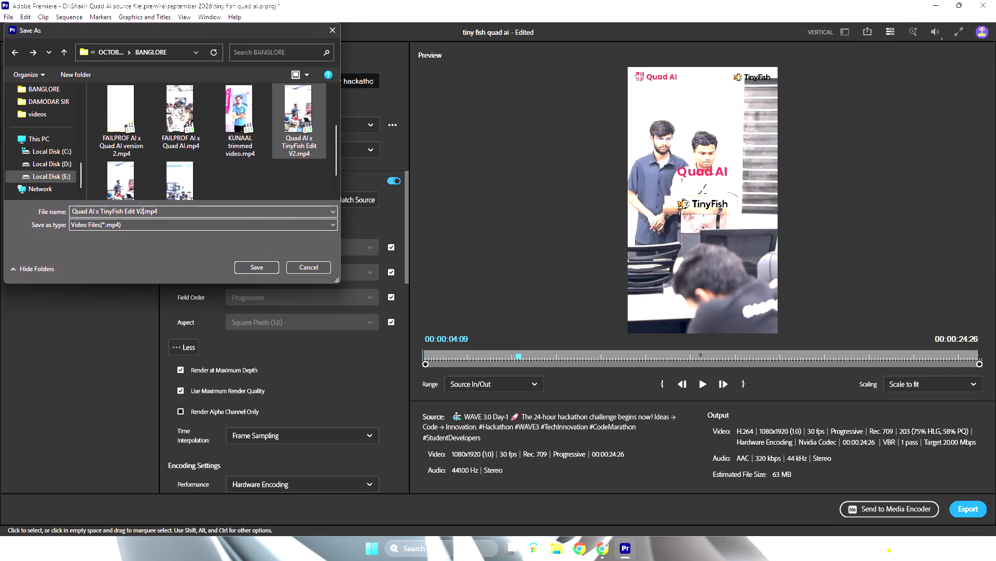
pyautogui.click(300, 119)
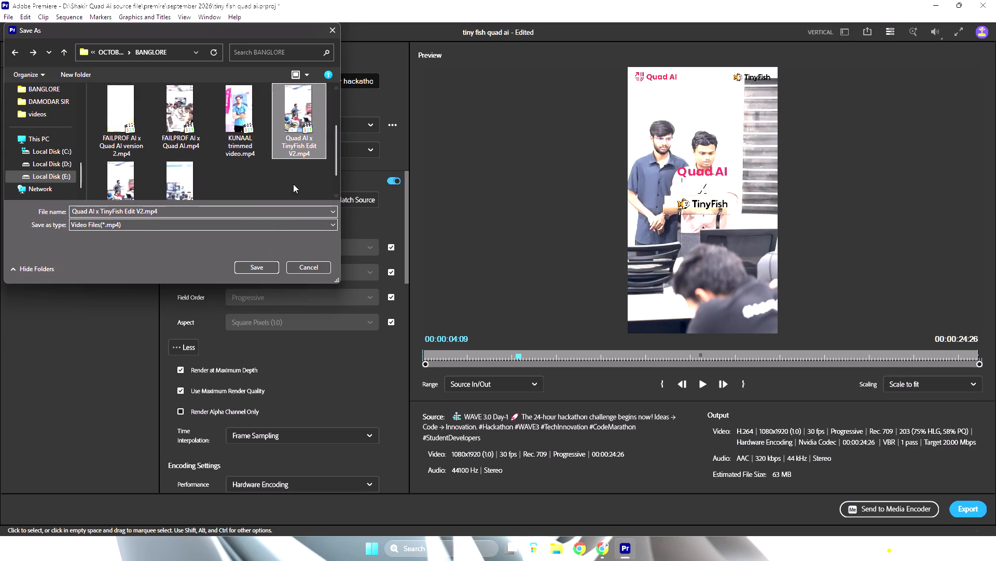
pyautogui.click(265, 268)
pyautogui.click(228, 197)
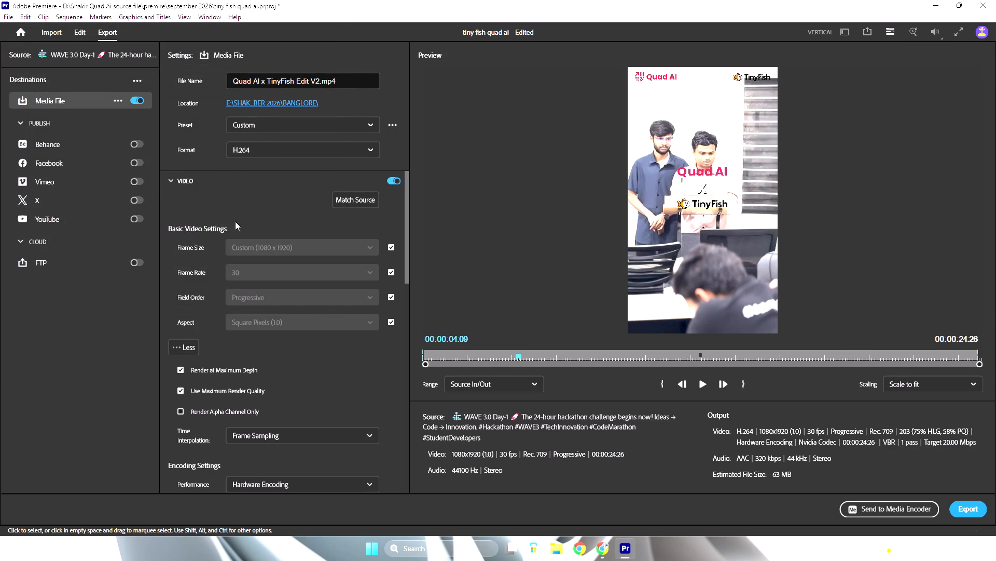
# Review the video, encoding and bitrate settings of the H.264 export.
pyautogui.scroll(-18, 209, 295)
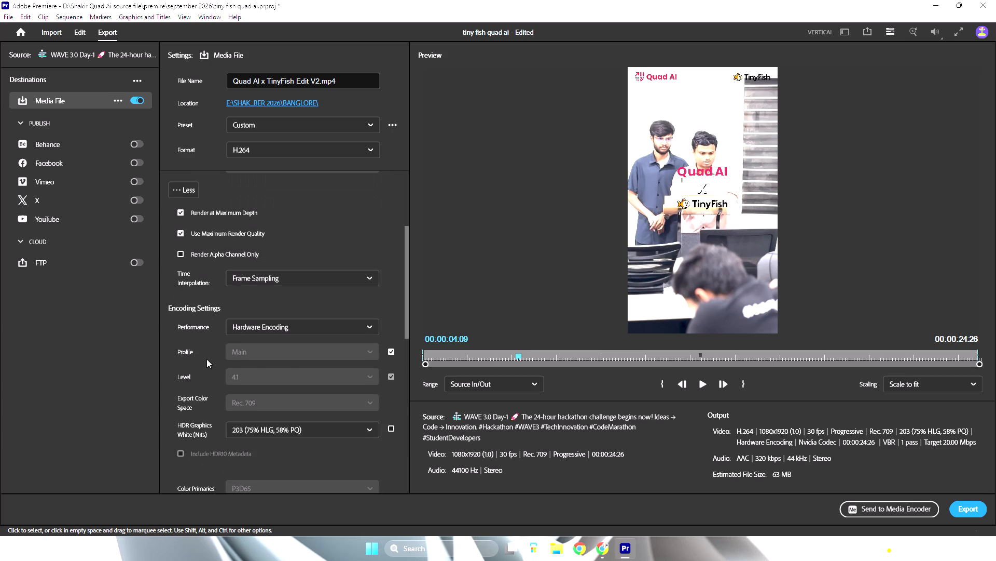
pyautogui.scroll(-11, 206, 359)
pyautogui.scroll(-11, 206, 357)
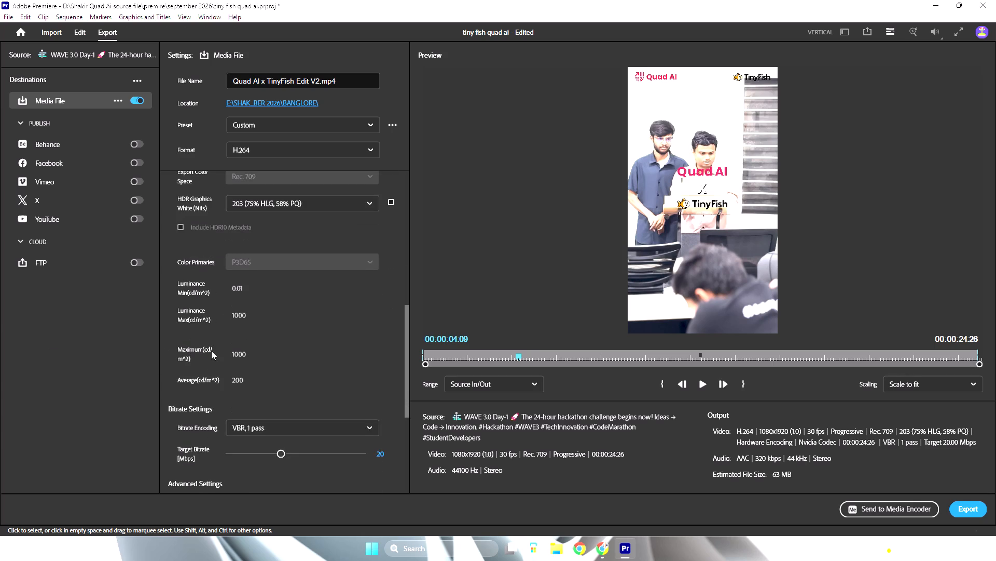
pyautogui.scroll(-6, 219, 359)
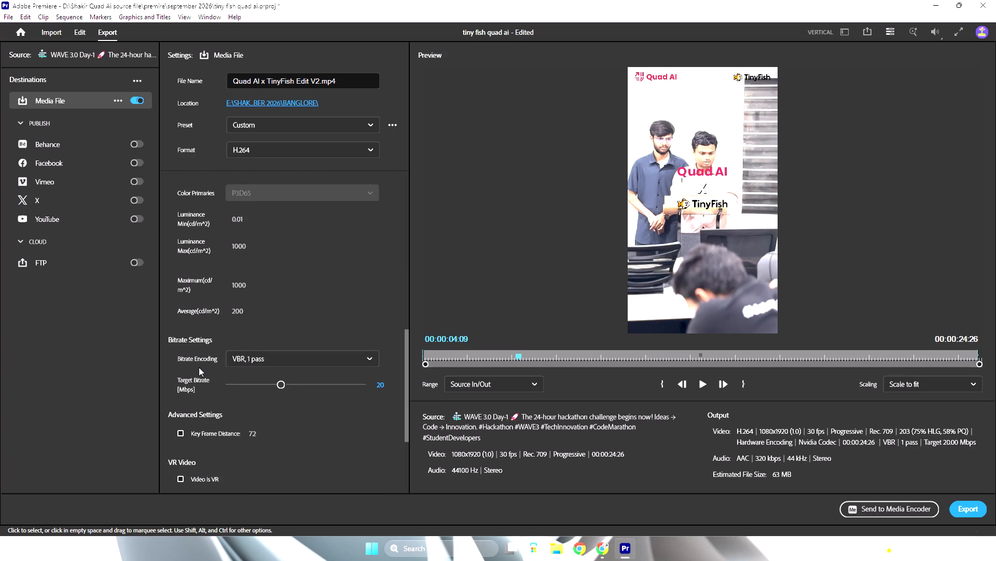
pyautogui.scroll(-9, 208, 361)
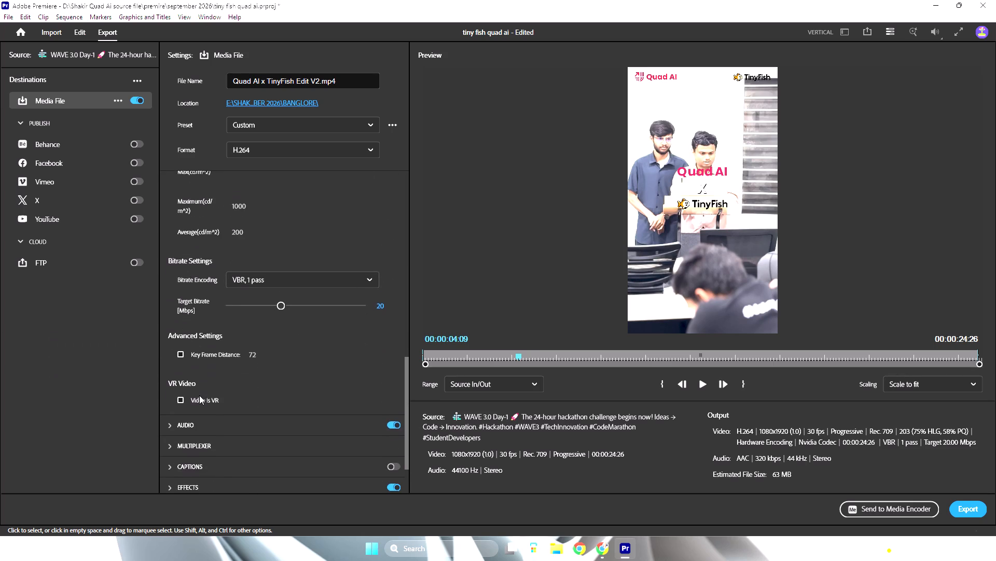
pyautogui.scroll(-5, 199, 395)
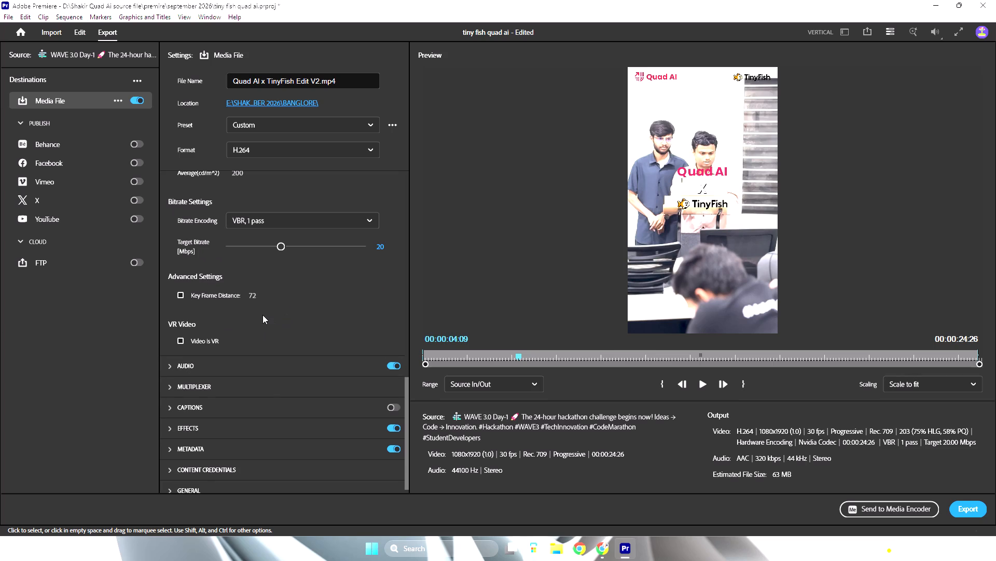
pyautogui.scroll(-5, 240, 313)
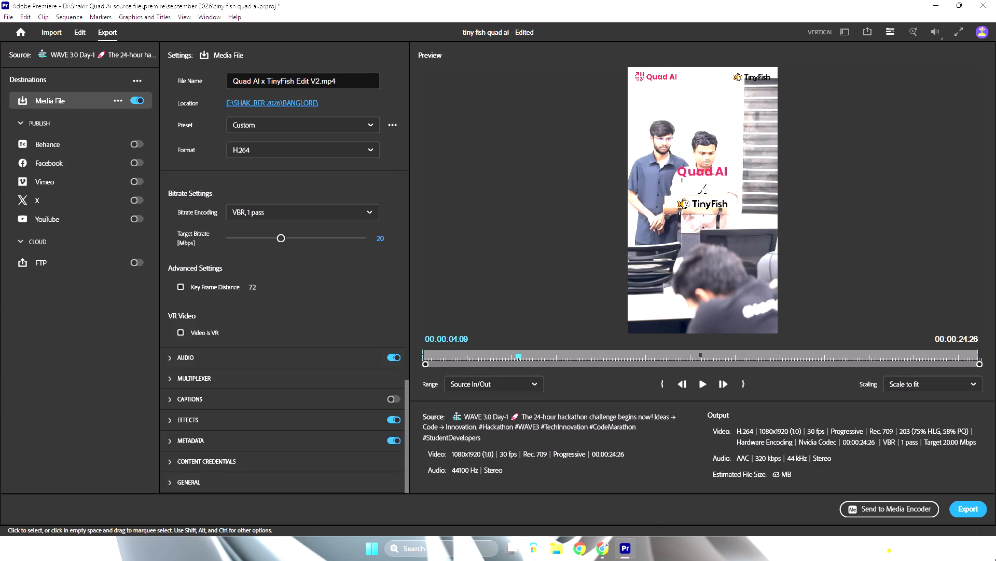
# Export the sequence as Quad AI x TinyFish Edit V2.mp4 with the current H.264 settings.
pyautogui.click(974, 511)
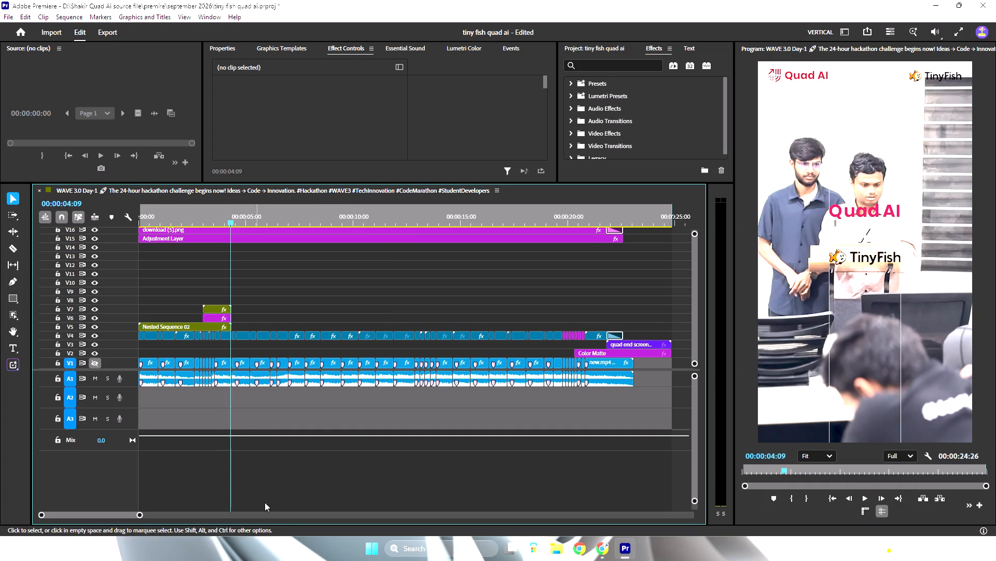
# Switch back to Drive in Chrome and start a file upload into the Quad AI x TinyFish Edit folder.
pyautogui.click(597, 549)
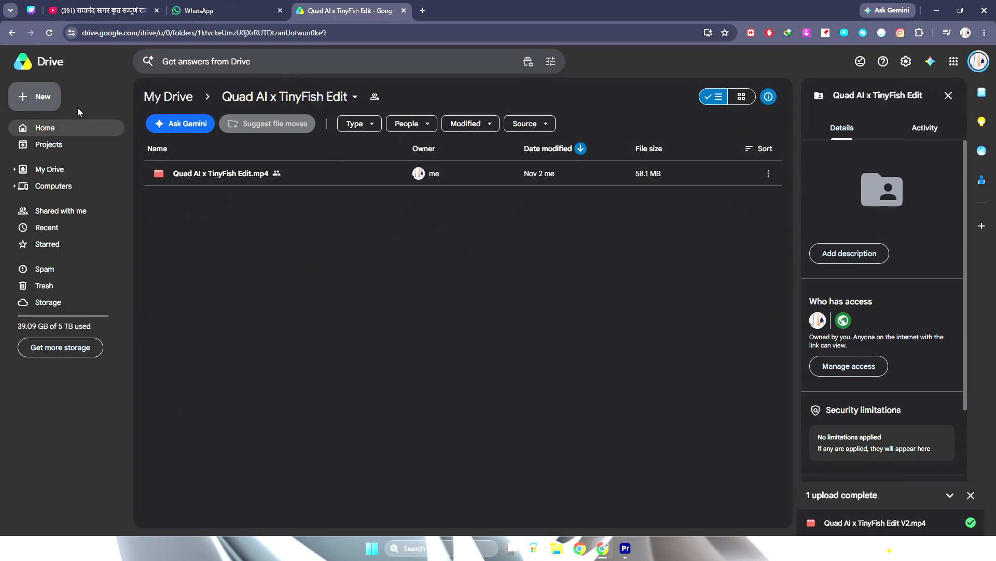
pyautogui.click(26, 84)
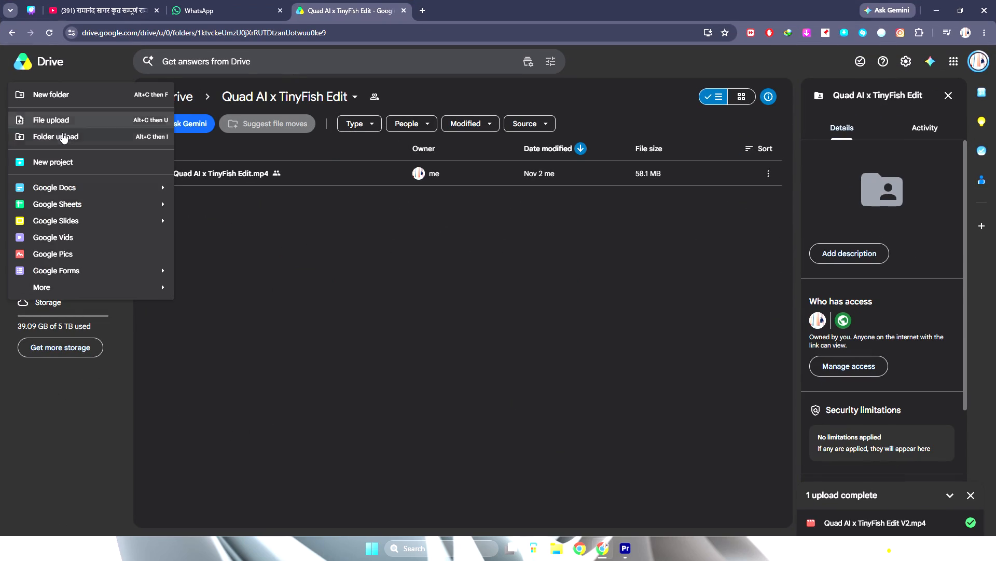
pyautogui.click(69, 118)
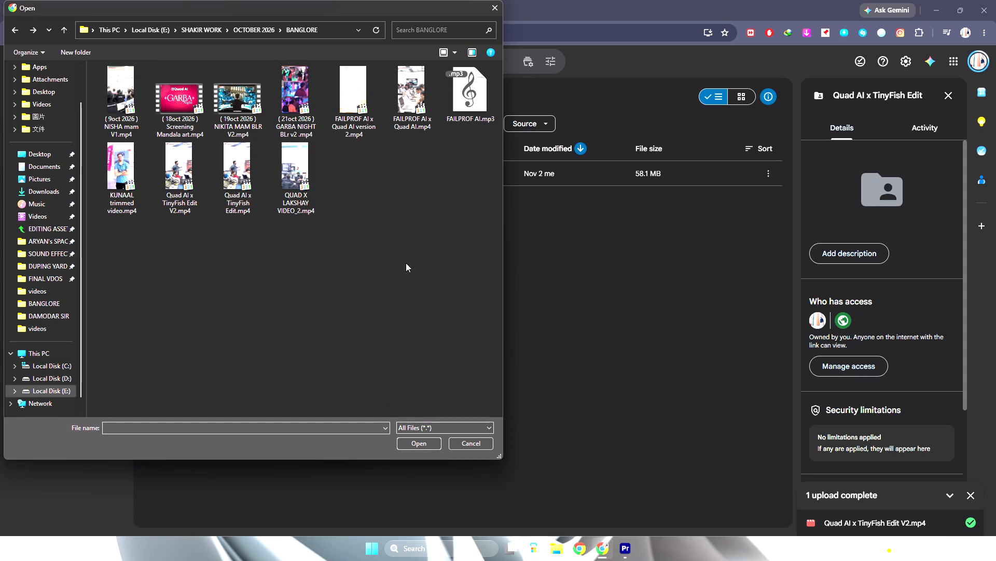